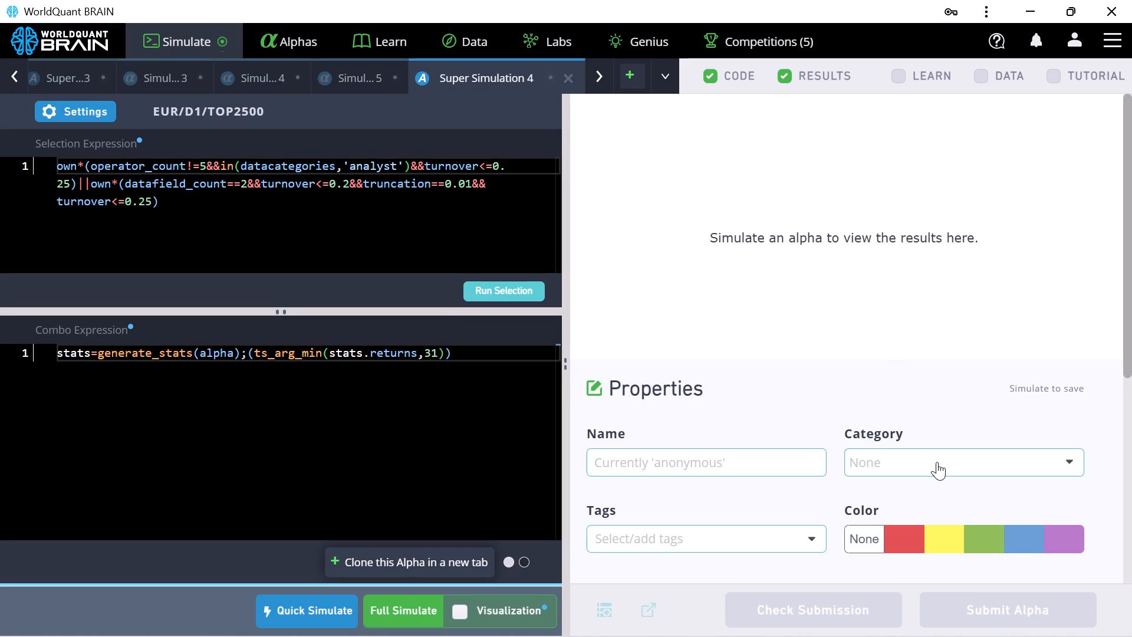
Run a full simulation of the Super Simulation 4 alpha with the EUR/D1/TOP2500 settings.
{"action": "left_click", "coordinate": [402, 607]}
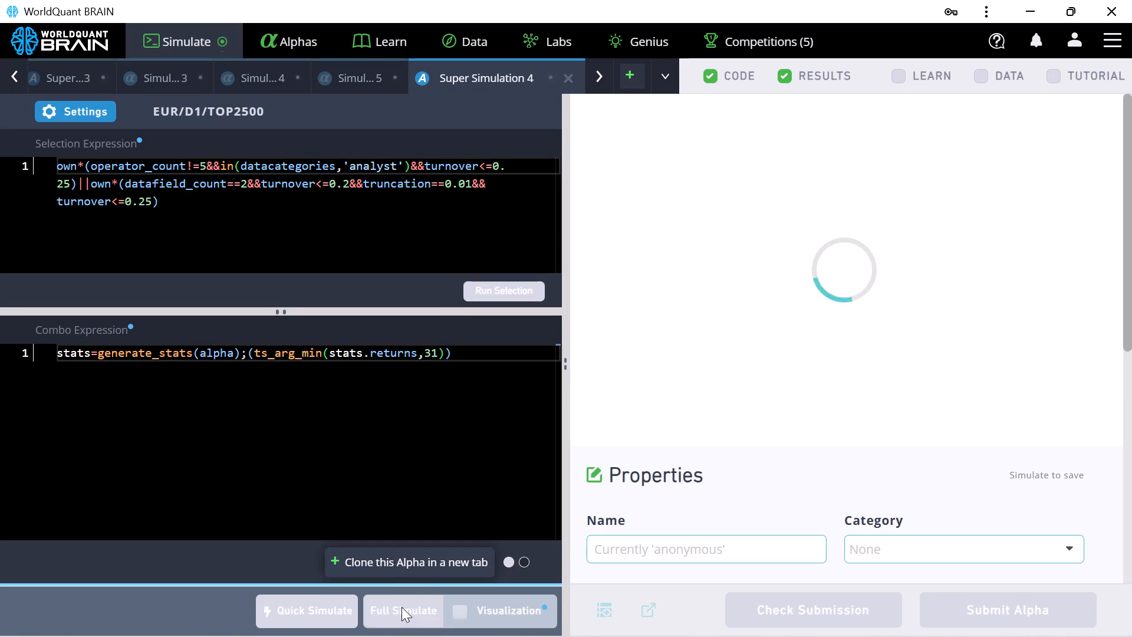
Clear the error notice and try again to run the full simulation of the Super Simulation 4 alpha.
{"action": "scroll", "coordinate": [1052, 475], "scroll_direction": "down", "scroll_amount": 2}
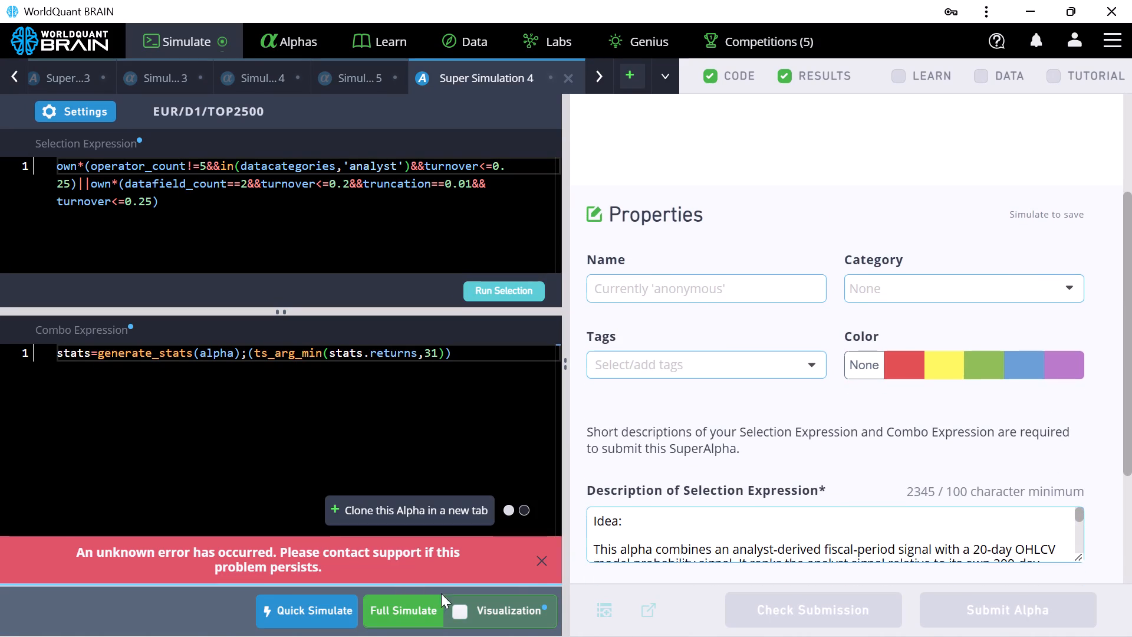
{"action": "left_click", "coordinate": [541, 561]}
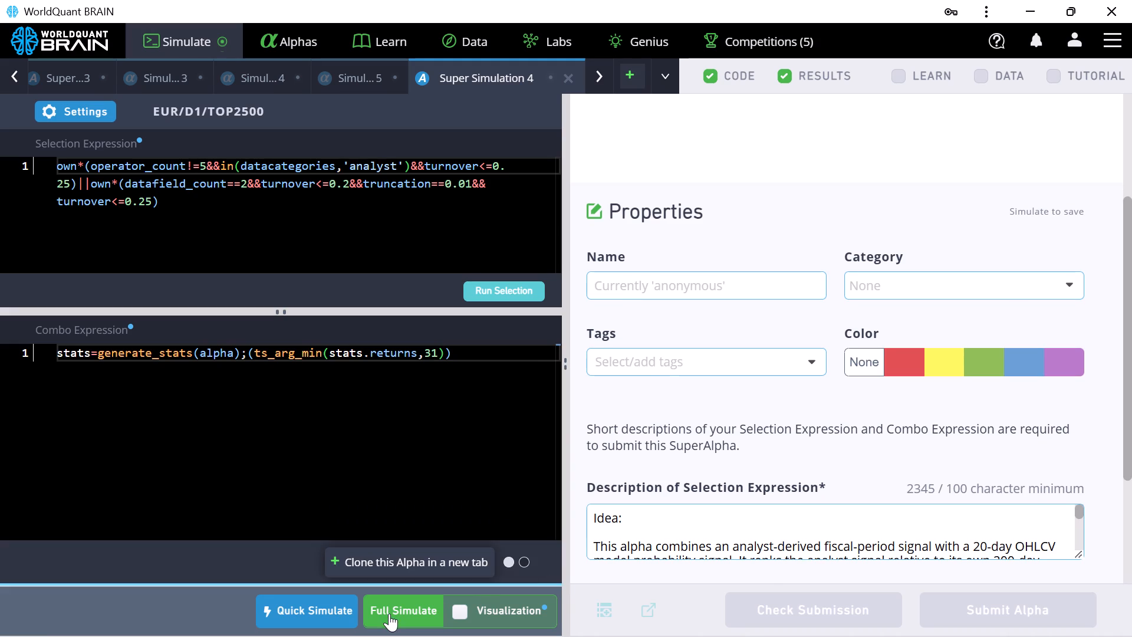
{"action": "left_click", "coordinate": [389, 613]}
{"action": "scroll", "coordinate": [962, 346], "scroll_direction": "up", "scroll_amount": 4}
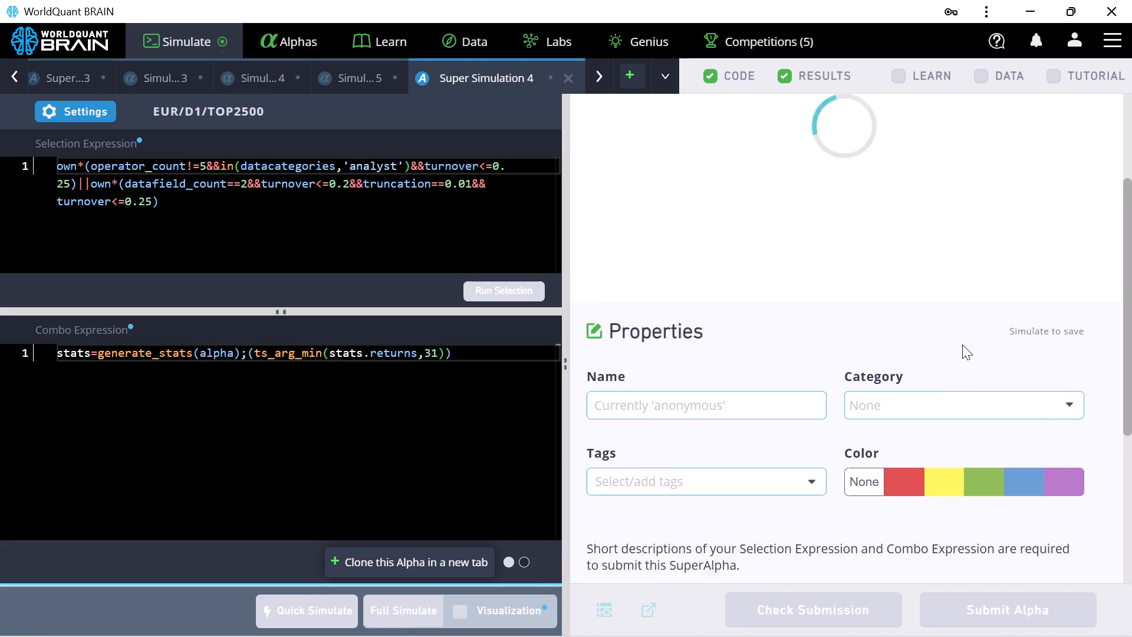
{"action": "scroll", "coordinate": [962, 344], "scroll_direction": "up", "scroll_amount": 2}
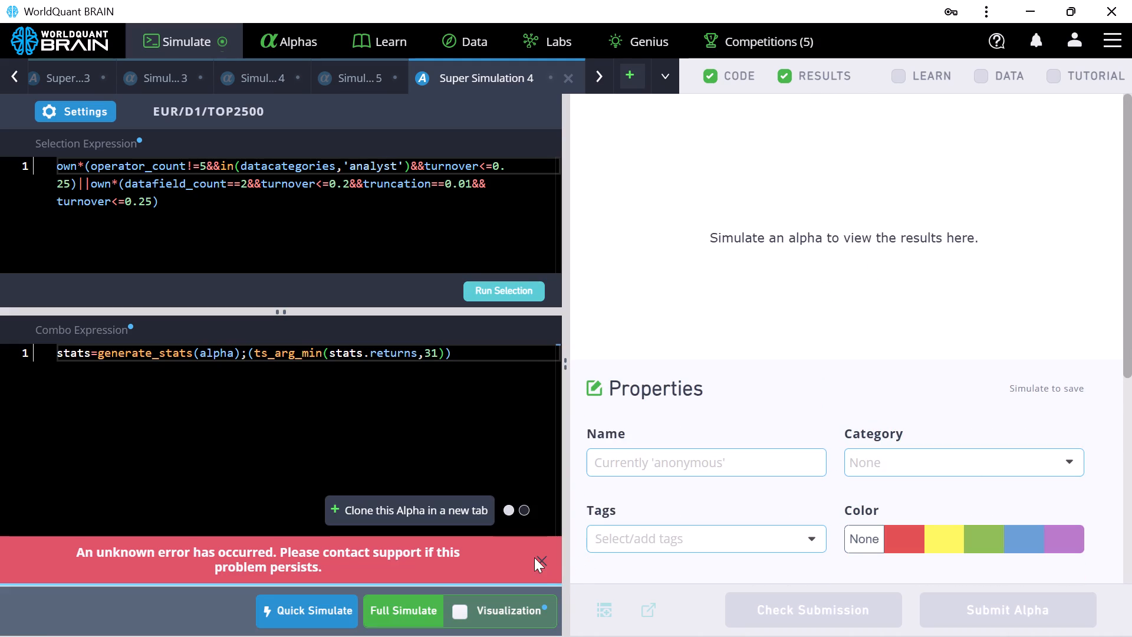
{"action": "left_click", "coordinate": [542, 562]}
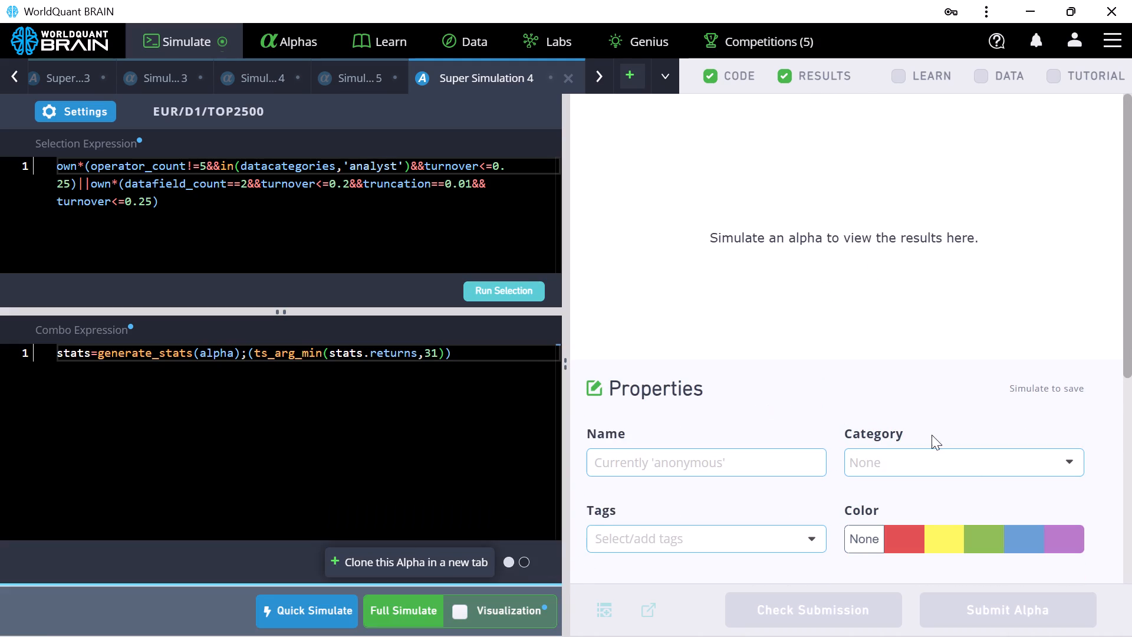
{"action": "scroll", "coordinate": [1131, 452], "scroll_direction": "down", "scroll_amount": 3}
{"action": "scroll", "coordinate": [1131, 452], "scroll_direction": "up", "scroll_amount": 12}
Check the computer's Wi-Fi connection and the available networks in the system's quick settings.
{"action": "left_click", "coordinate": [983, 620]}
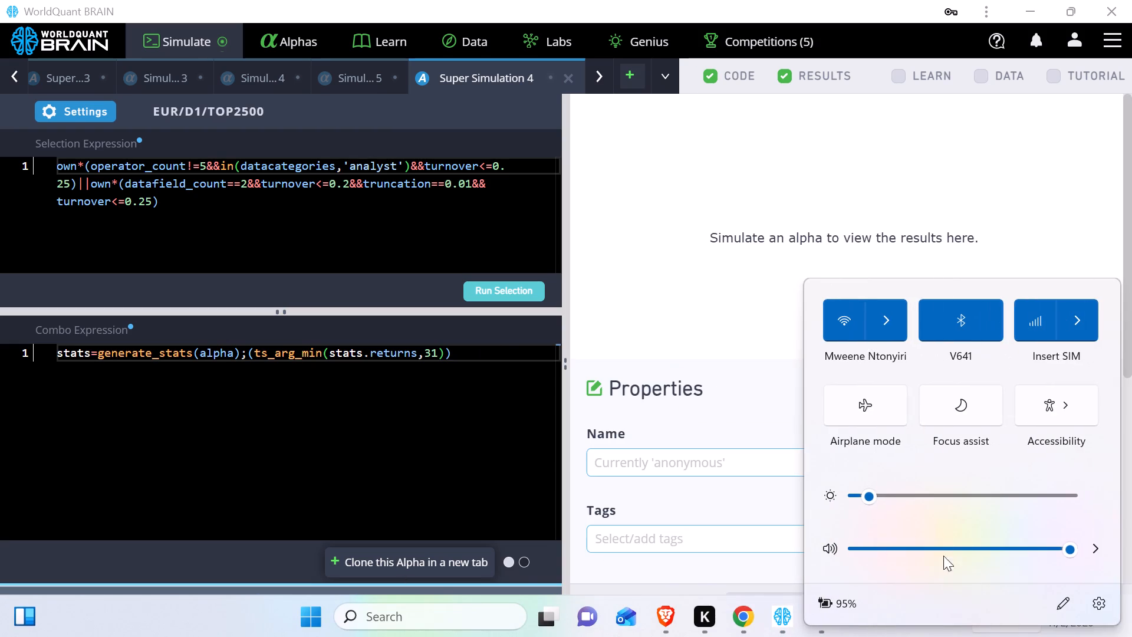
{"action": "left_click", "coordinate": [881, 334]}
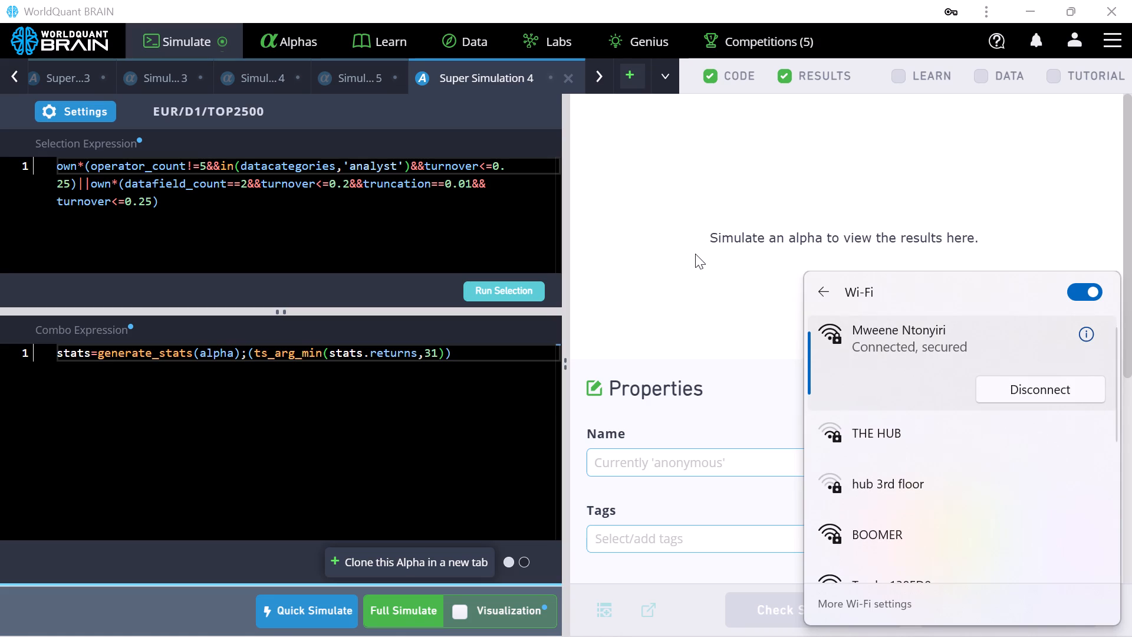
{"action": "left_click", "coordinate": [693, 252]}
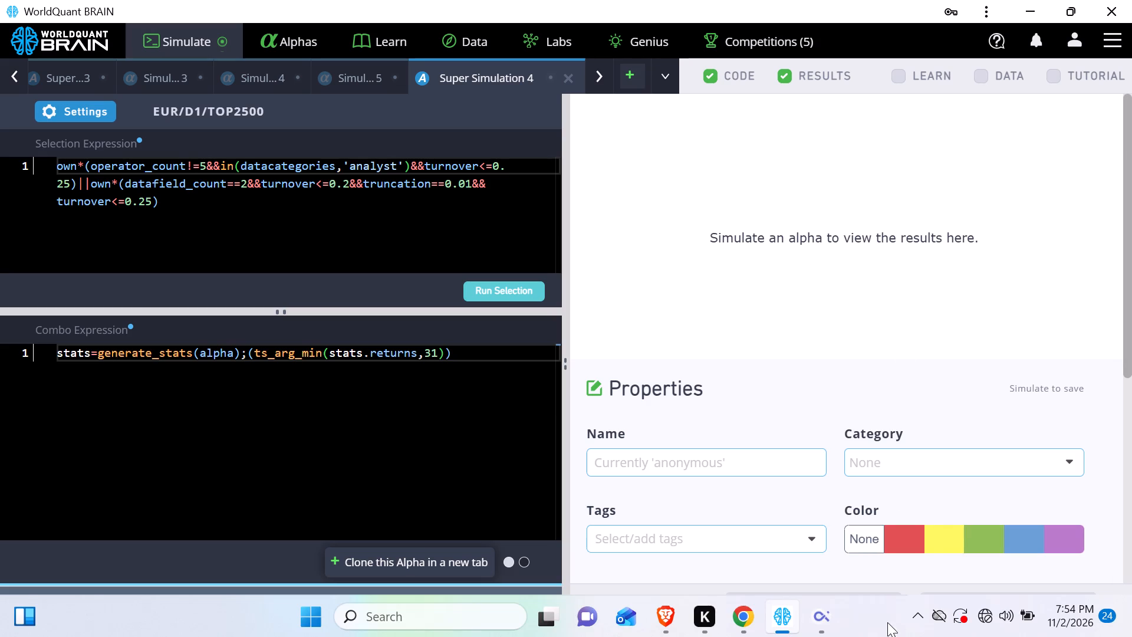
{"action": "left_click", "coordinate": [986, 615]}
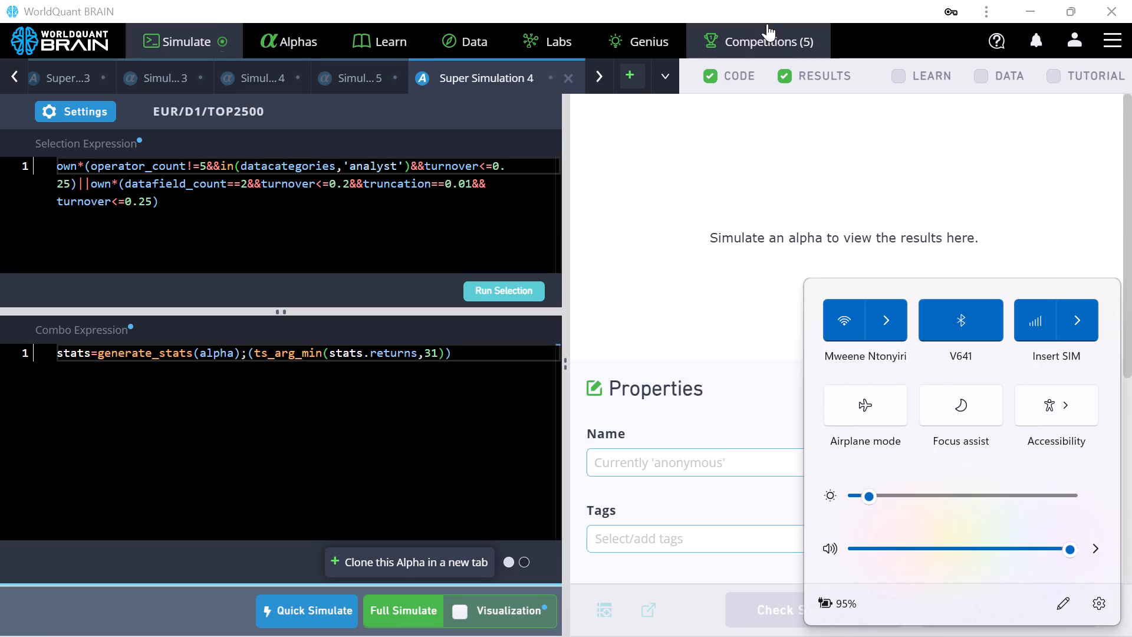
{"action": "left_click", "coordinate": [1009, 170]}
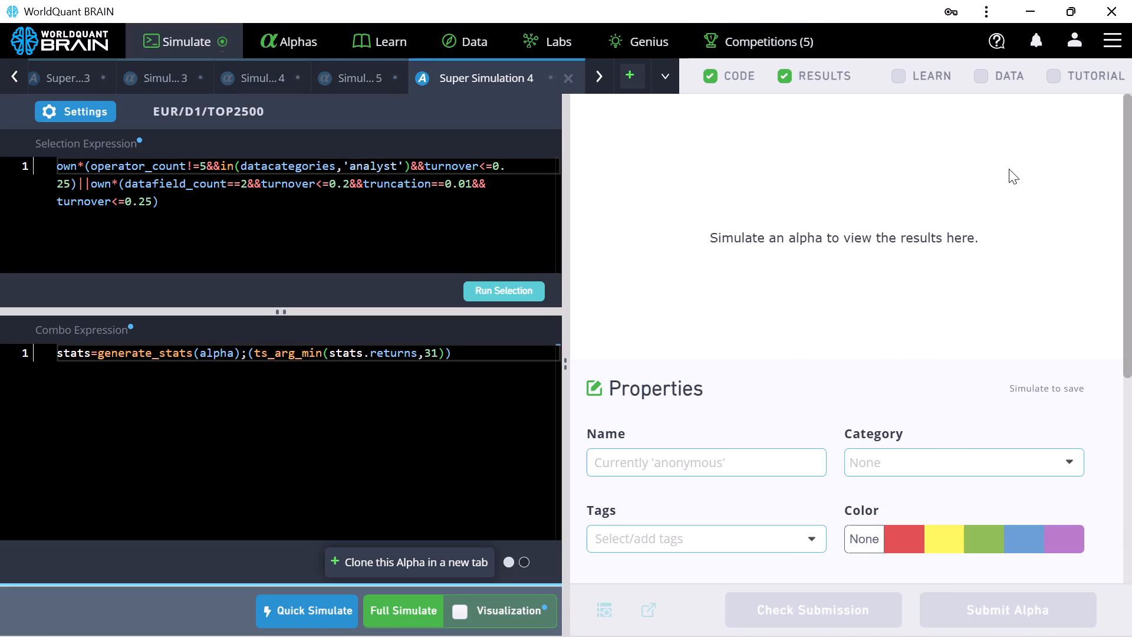
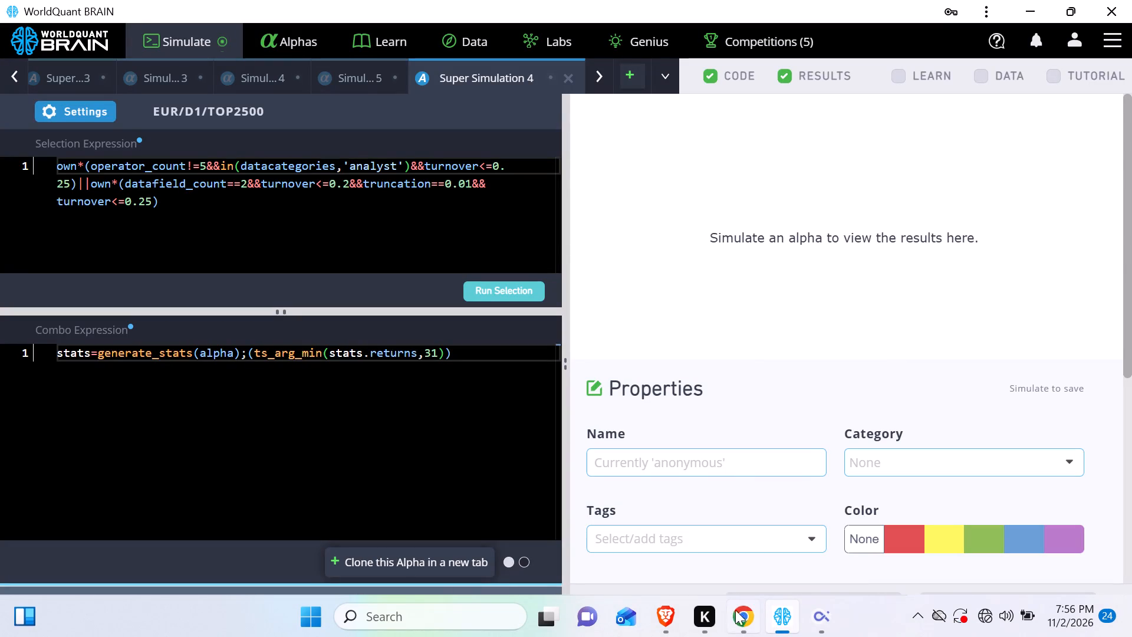
Switch to YouTube in the Brave browser and pause the DJ Pink The Baddest reggae mix.
{"action": "left_click", "coordinate": [669, 618]}
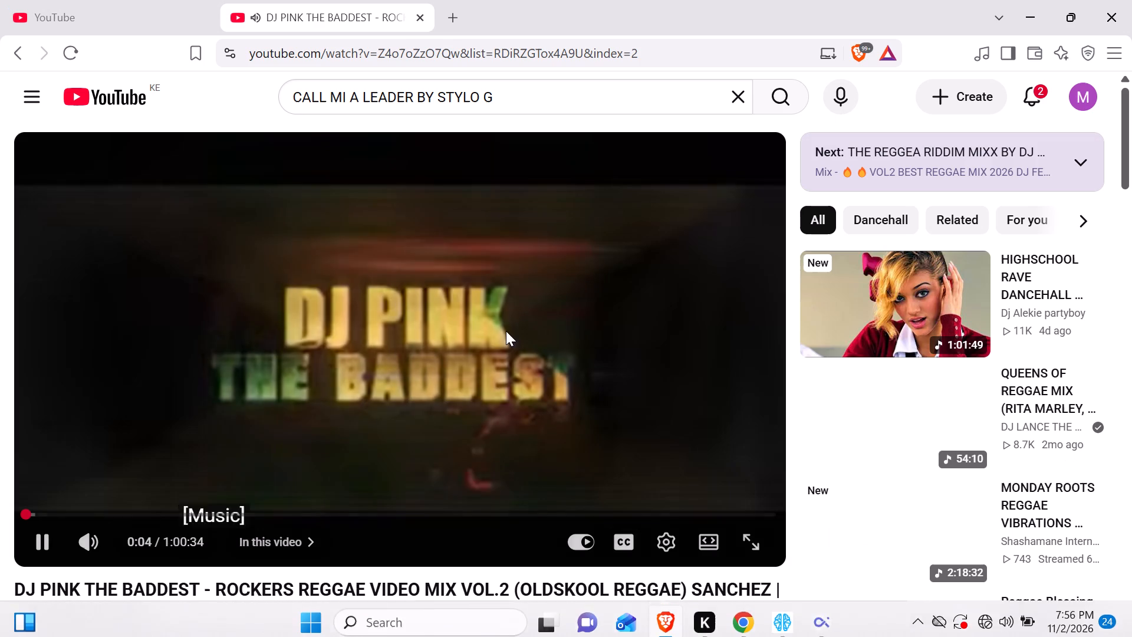
{"action": "left_click", "coordinate": [506, 331]}
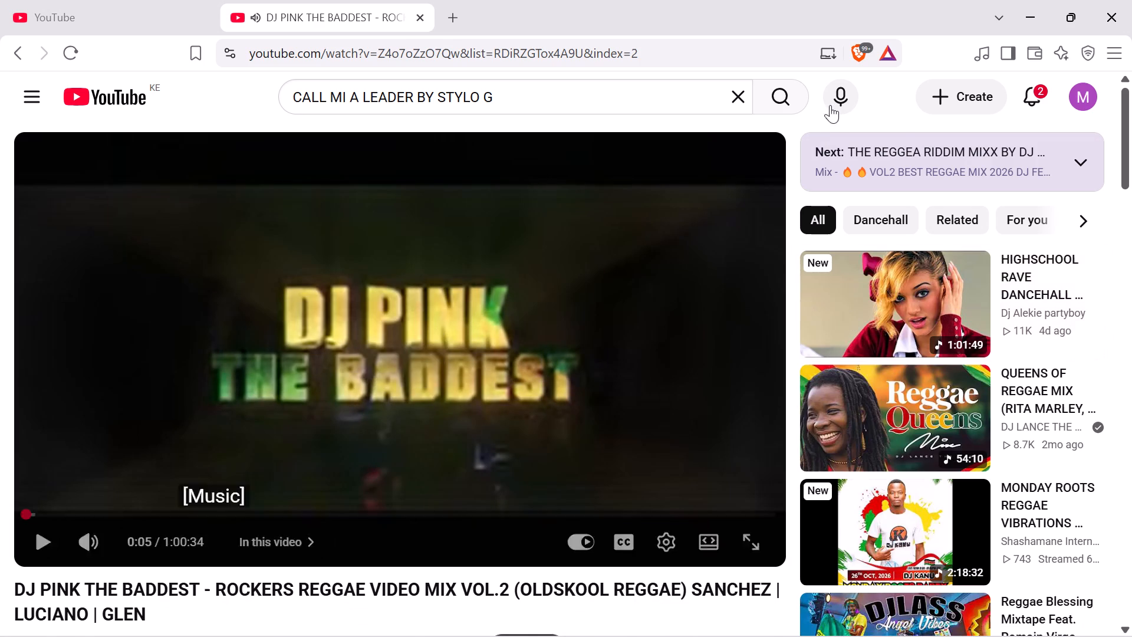
Search YouTube for CALL MI A LEADER BY STYLO G, limit the results to videos, and open the official HD video.
{"action": "left_click", "coordinate": [781, 94]}
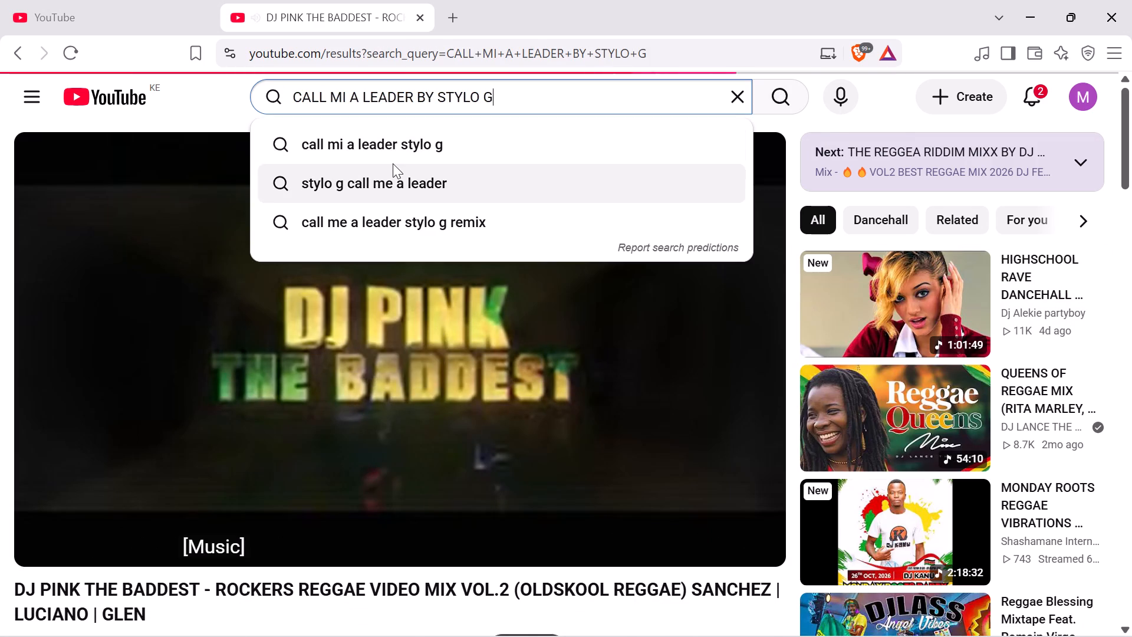
{"action": "left_click", "coordinate": [394, 154]}
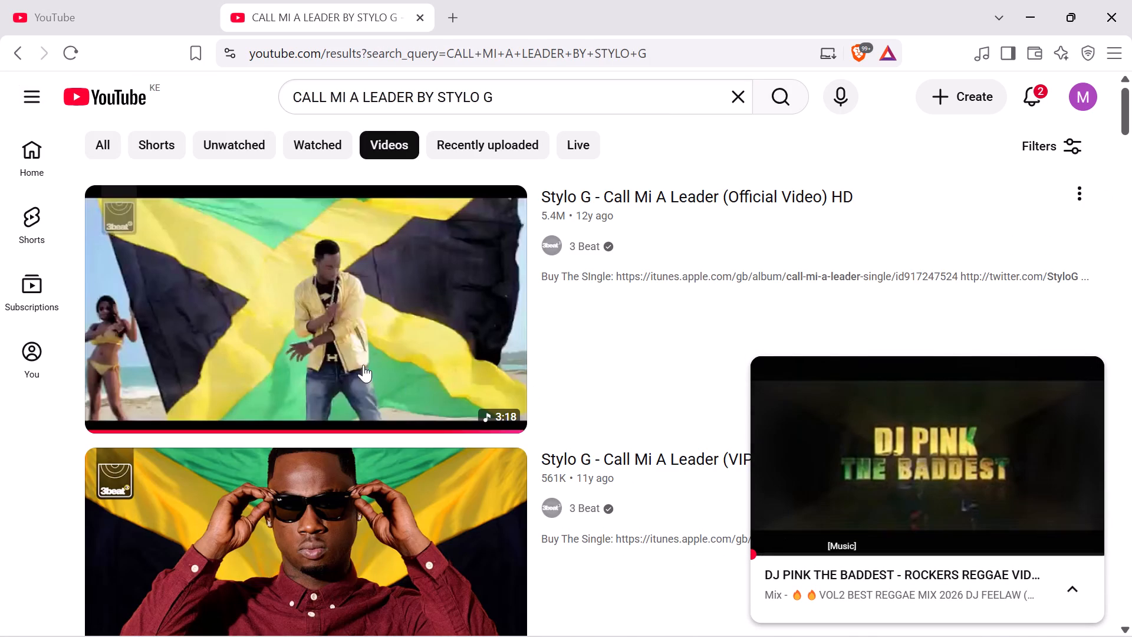
{"action": "left_click", "coordinate": [317, 326]}
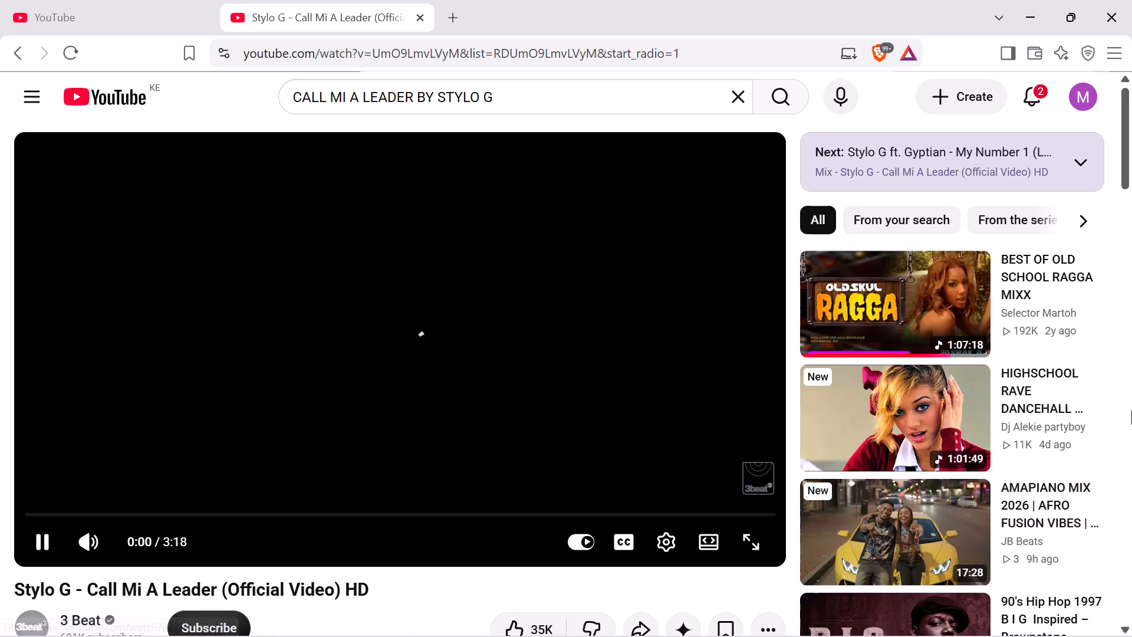
{"action": "scroll", "coordinate": [1088, 418], "scroll_direction": "down", "scroll_amount": 5}
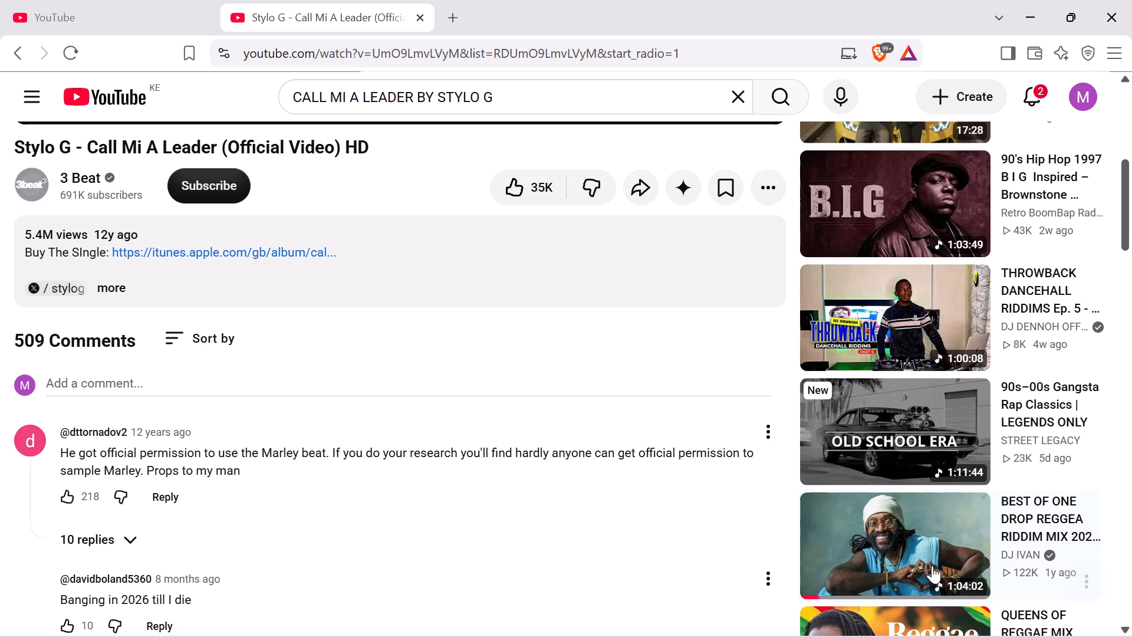
Check the Wi-Fi connection status and the list of available wireless networks.
{"action": "scroll", "coordinate": [940, 574], "scroll_direction": "down", "scroll_amount": 4}
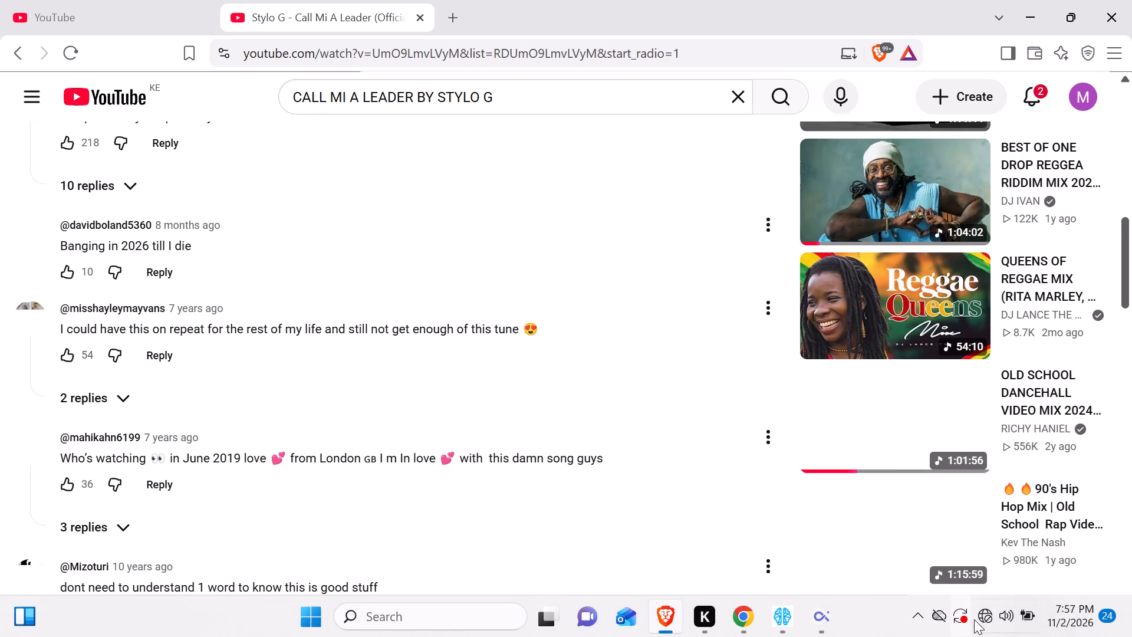
{"action": "left_click", "coordinate": [979, 618]}
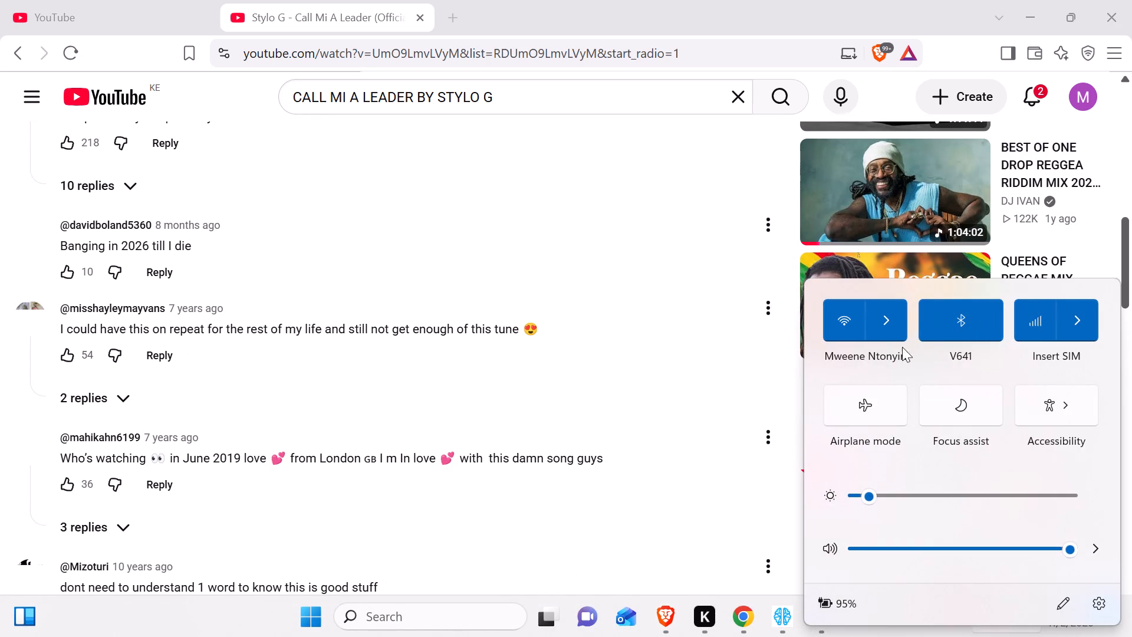
{"action": "left_click", "coordinate": [893, 327]}
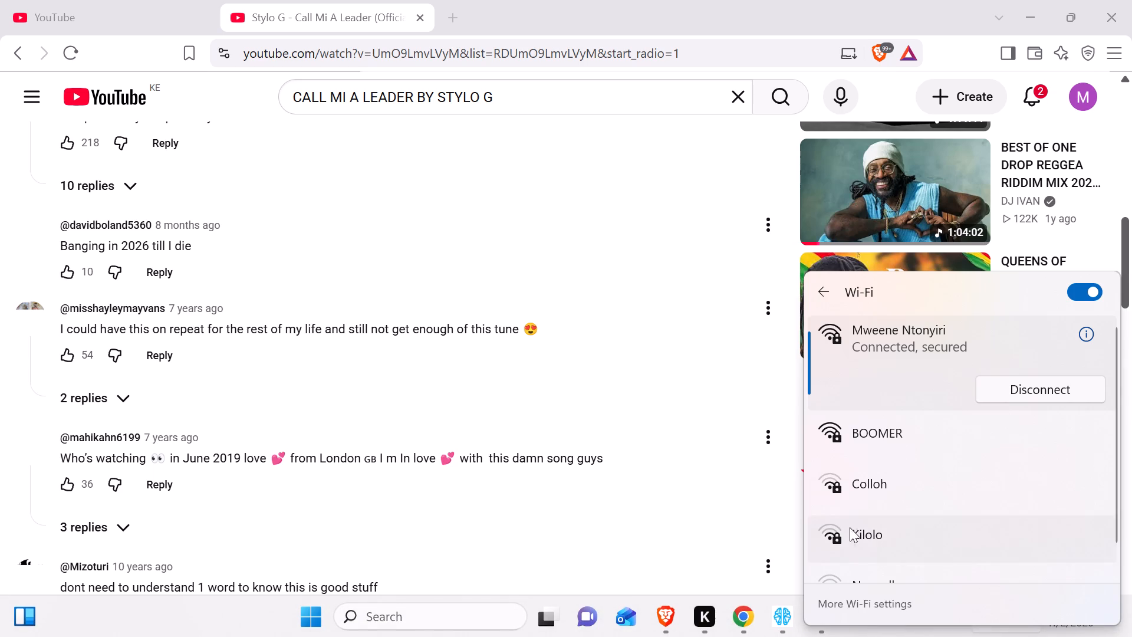
Switch to the WorldQuant BRAIN alpha page in Chrome and dismiss both red error banners.
{"action": "left_click", "coordinate": [739, 622]}
{"action": "scroll", "coordinate": [751, 433], "scroll_direction": "up", "scroll_amount": 13}
{"action": "left_click", "coordinate": [1098, 166]}
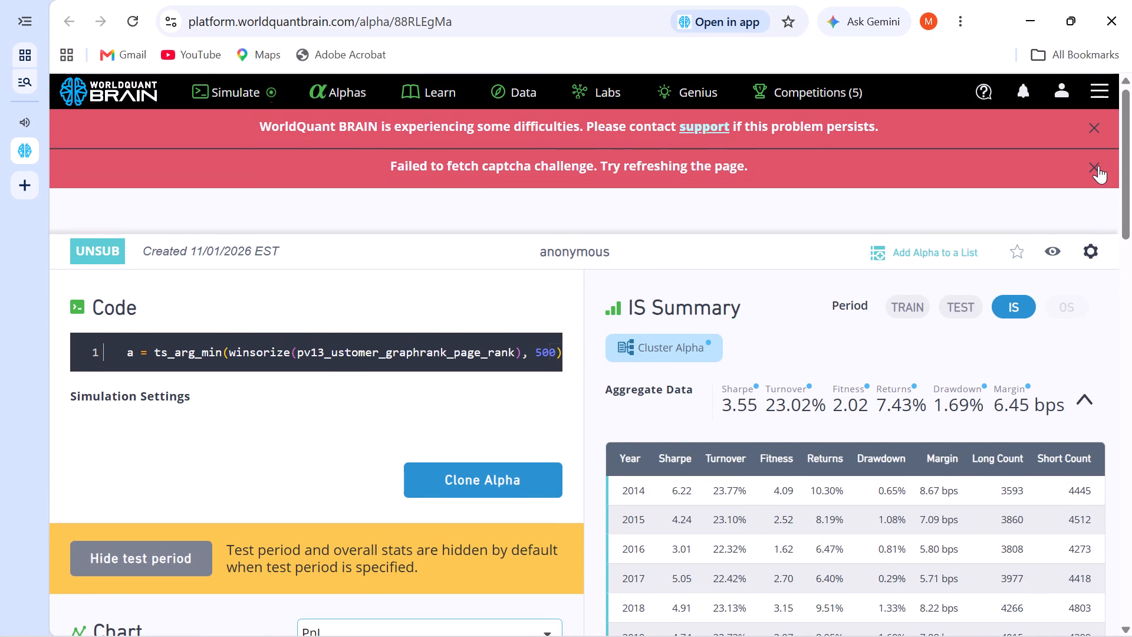
{"action": "left_click", "coordinate": [1097, 126]}
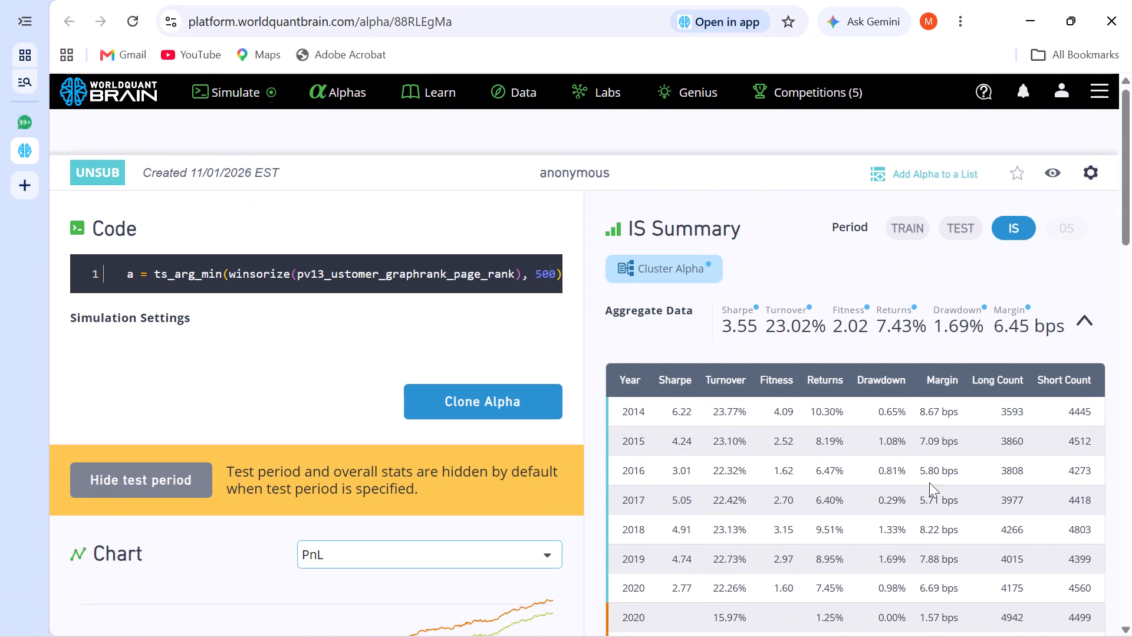
Review the alpha's IS testing status, correlation and properties sections down to the submission area.
{"action": "scroll", "coordinate": [826, 453], "scroll_direction": "down", "scroll_amount": 12}
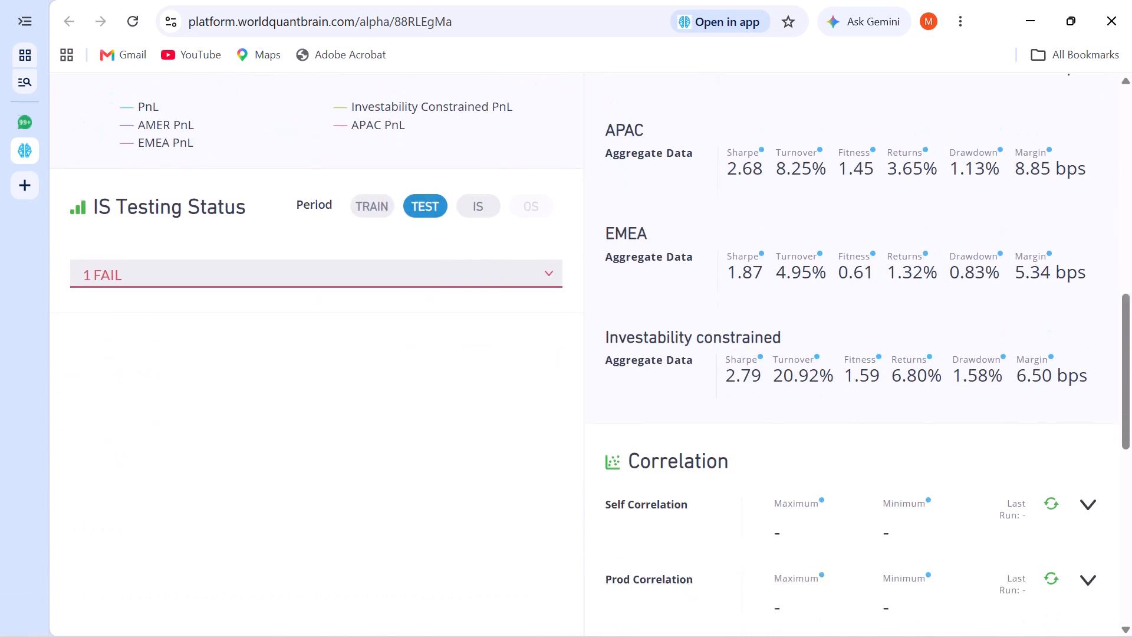
{"action": "scroll", "coordinate": [853, 521], "scroll_direction": "down", "scroll_amount": 6}
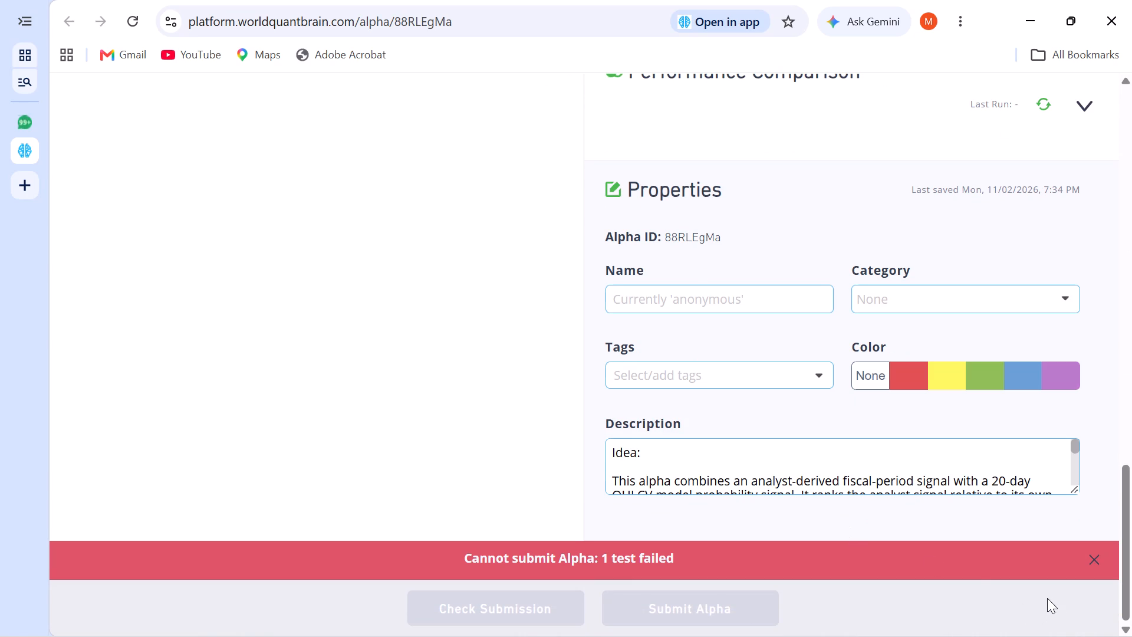
In Chrome, dismiss the submission banner on alpha 88RLEgMa and review its testing status, correlation and properties sections.
{"action": "left_click", "coordinate": [1090, 562]}
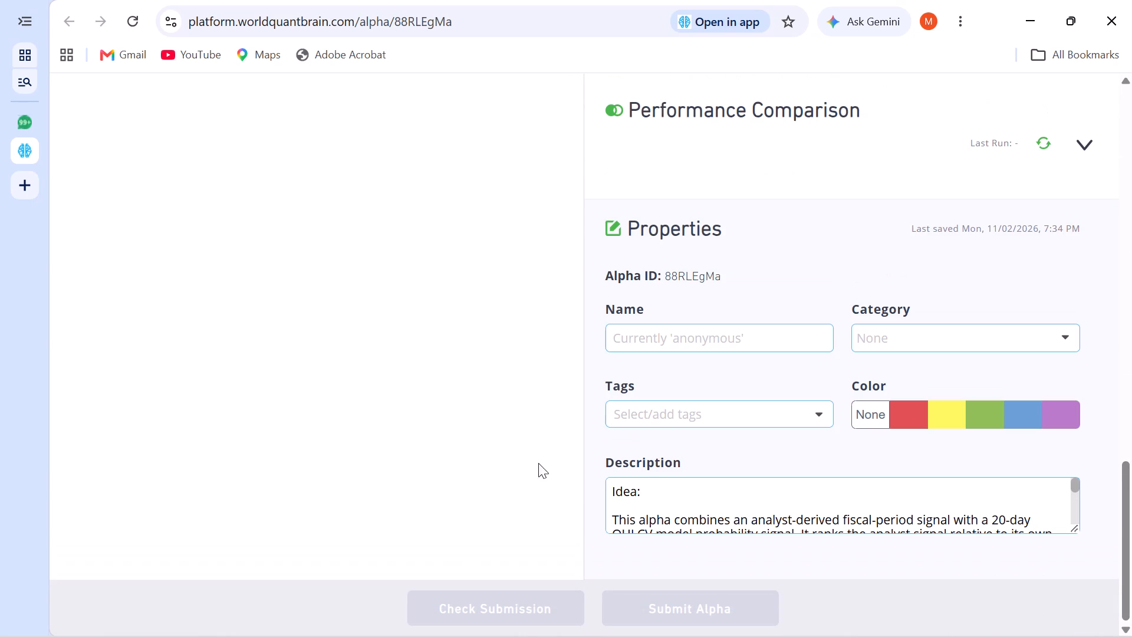
{"action": "scroll", "coordinate": [743, 432], "scroll_direction": "down", "scroll_amount": 6}
{"action": "scroll", "coordinate": [743, 432], "scroll_direction": "up", "scroll_amount": 6}
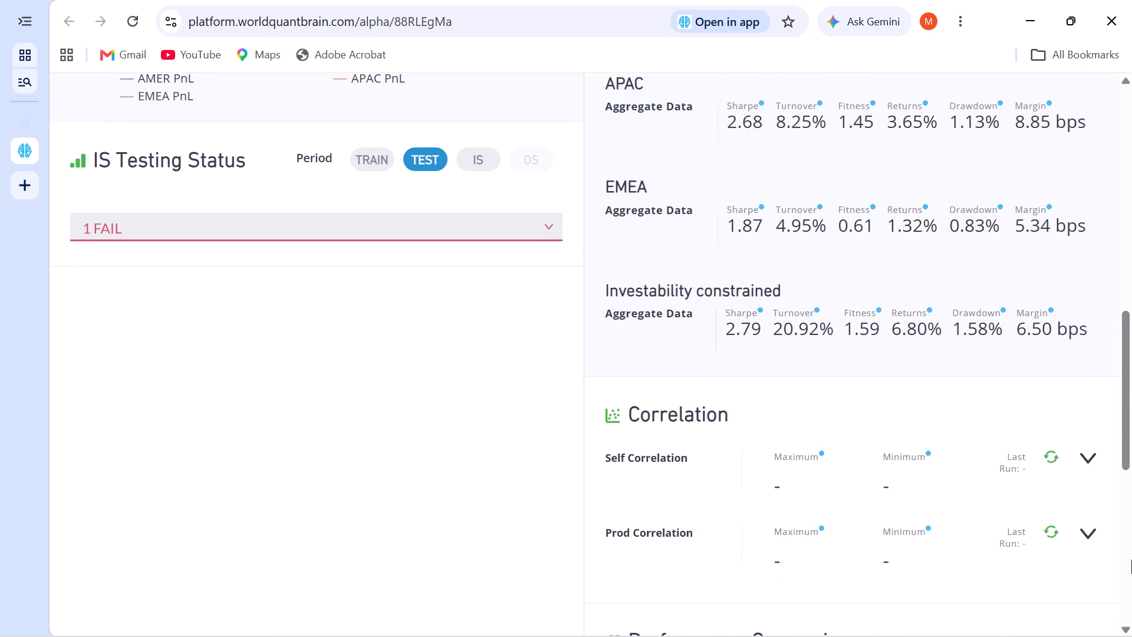
{"action": "scroll", "coordinate": [1131, 564], "scroll_direction": "down", "scroll_amount": 5}
{"action": "scroll", "coordinate": [1131, 636], "scroll_direction": "down", "scroll_amount": 5}
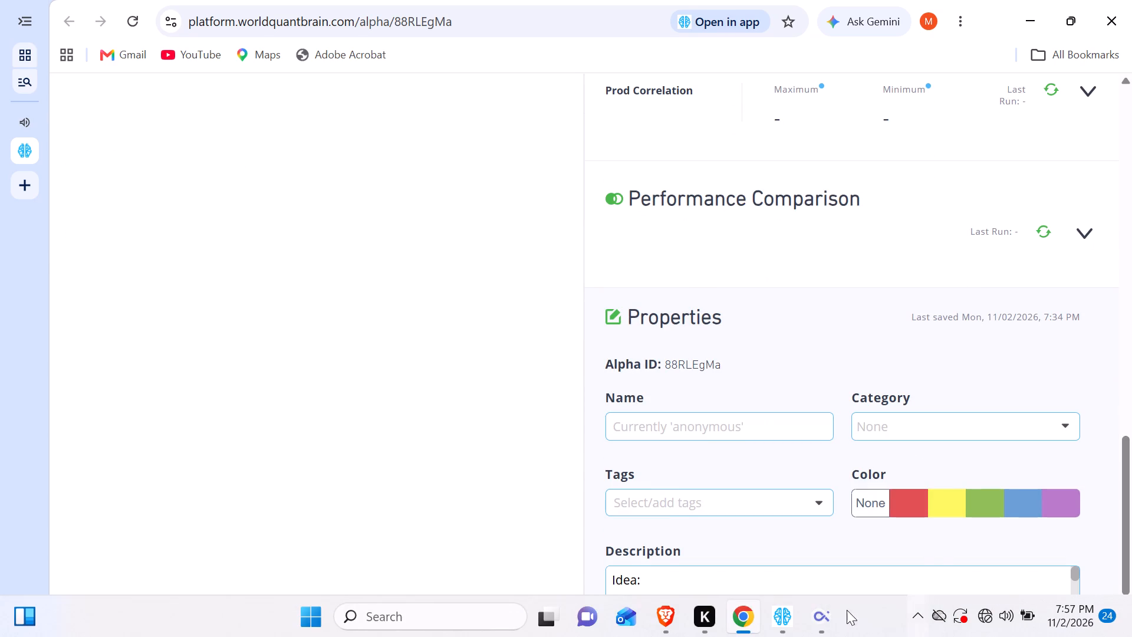
Check the computer's network connection in the system quick settings.
{"action": "left_click", "coordinate": [983, 612]}
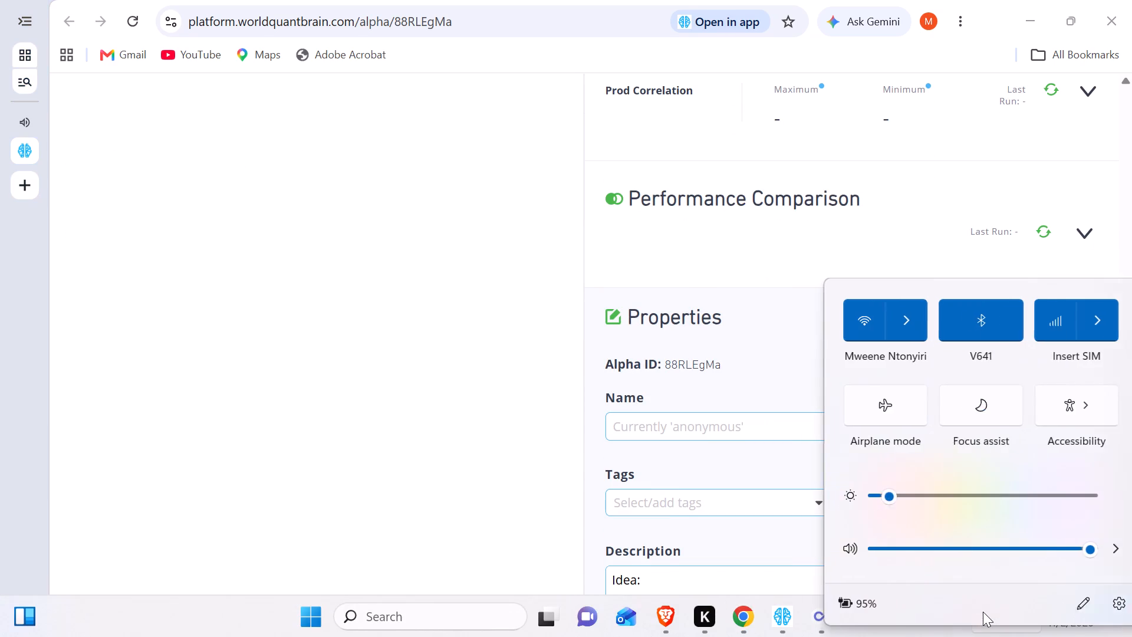
{"action": "left_click", "coordinate": [409, 374]}
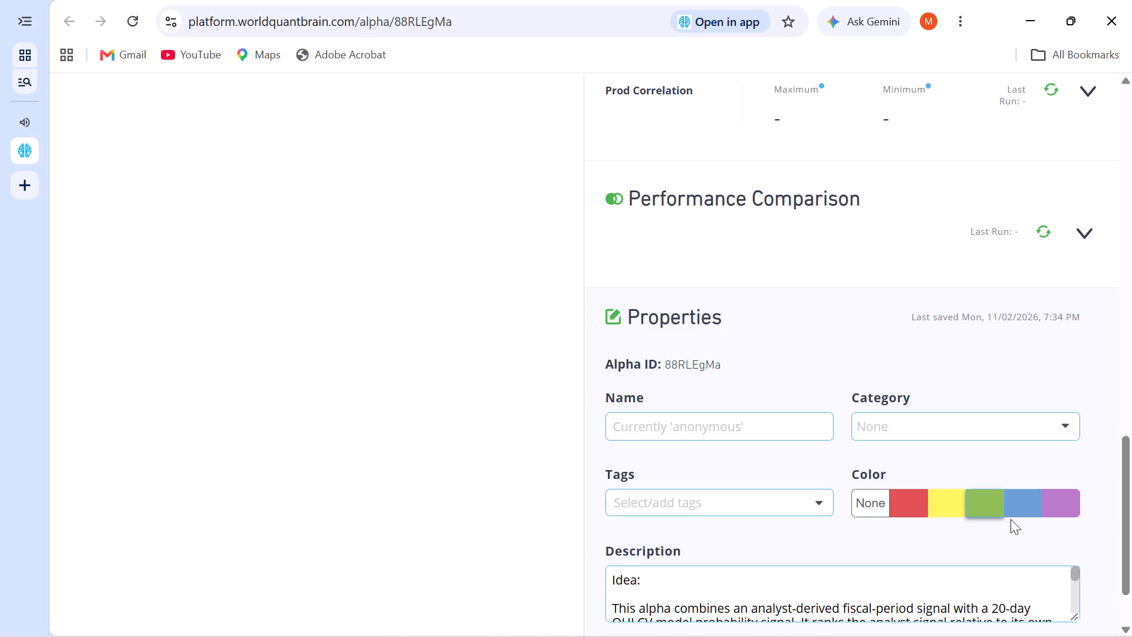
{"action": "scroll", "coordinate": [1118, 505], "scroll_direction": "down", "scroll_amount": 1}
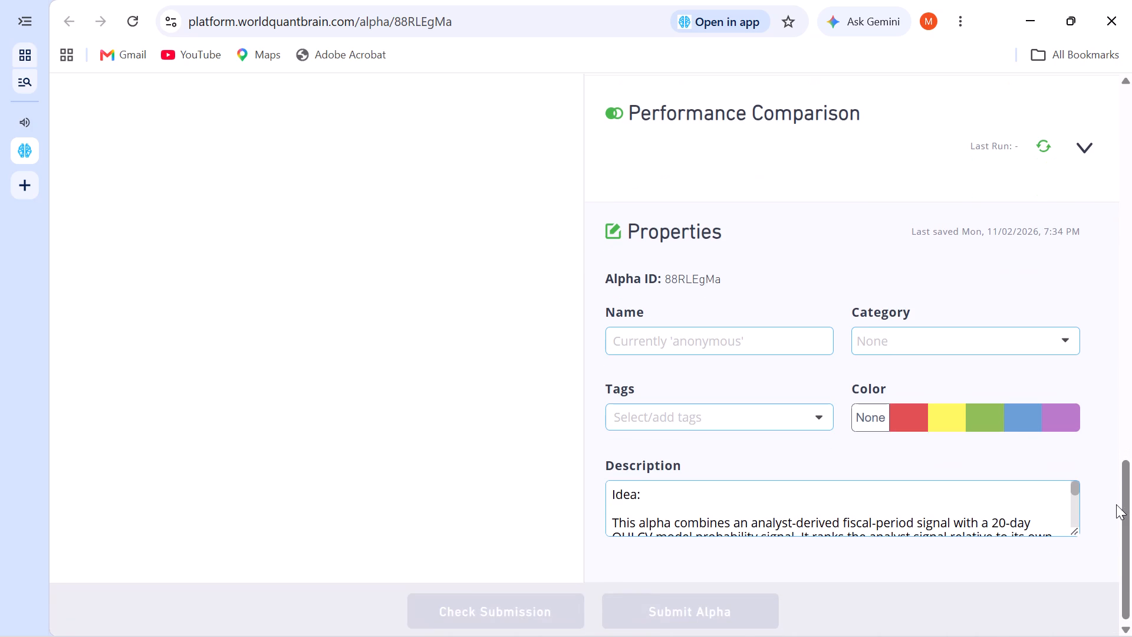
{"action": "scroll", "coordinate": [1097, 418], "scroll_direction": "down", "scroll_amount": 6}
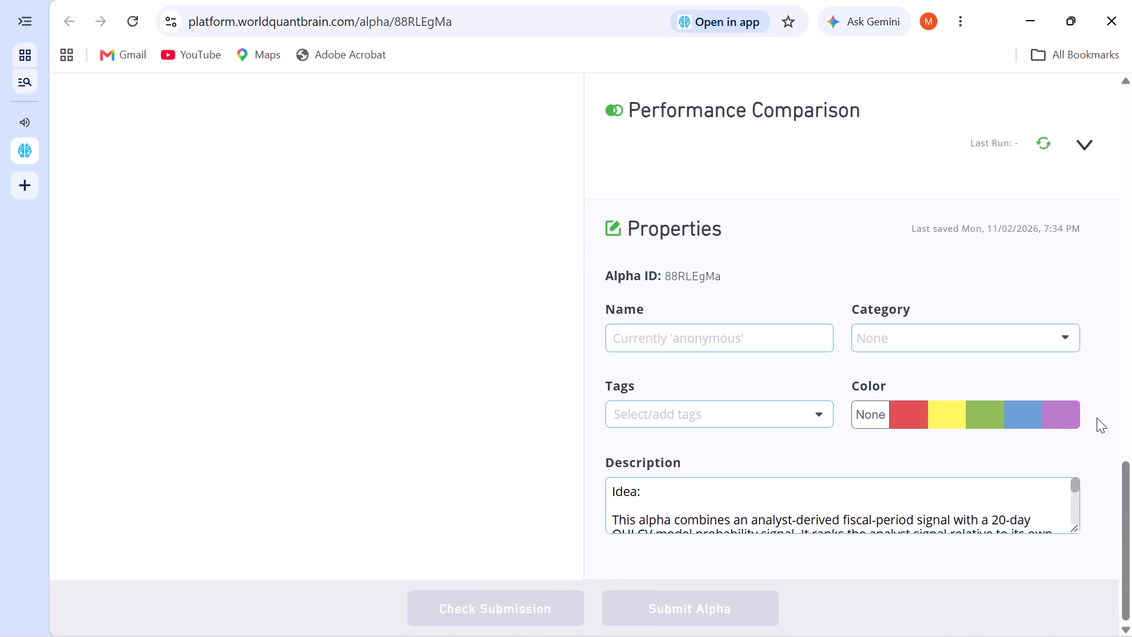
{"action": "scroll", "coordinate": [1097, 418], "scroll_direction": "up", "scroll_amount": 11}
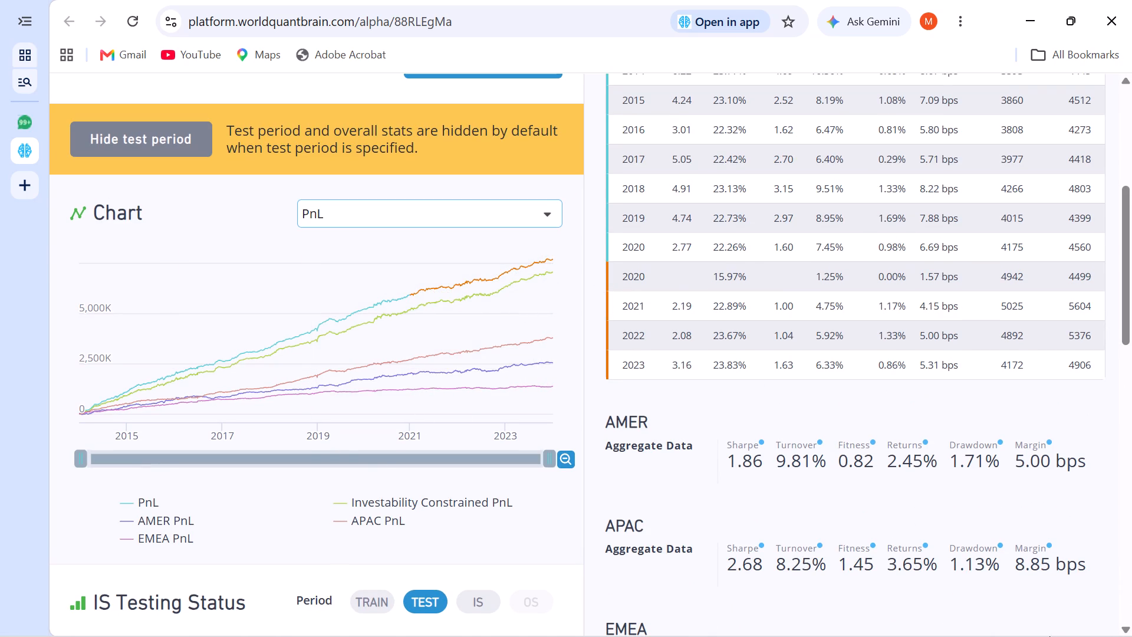
Check the computer's Wi-Fi connection and the list of available networks in the system quick settings.
{"action": "left_click", "coordinate": [986, 615]}
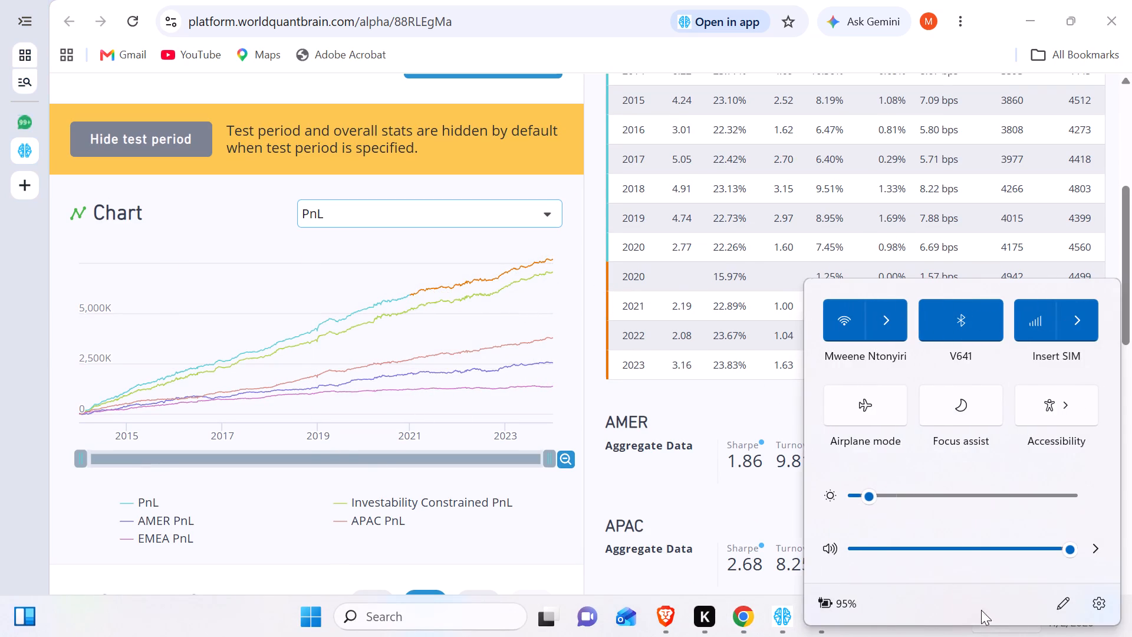
{"action": "left_click", "coordinate": [890, 326]}
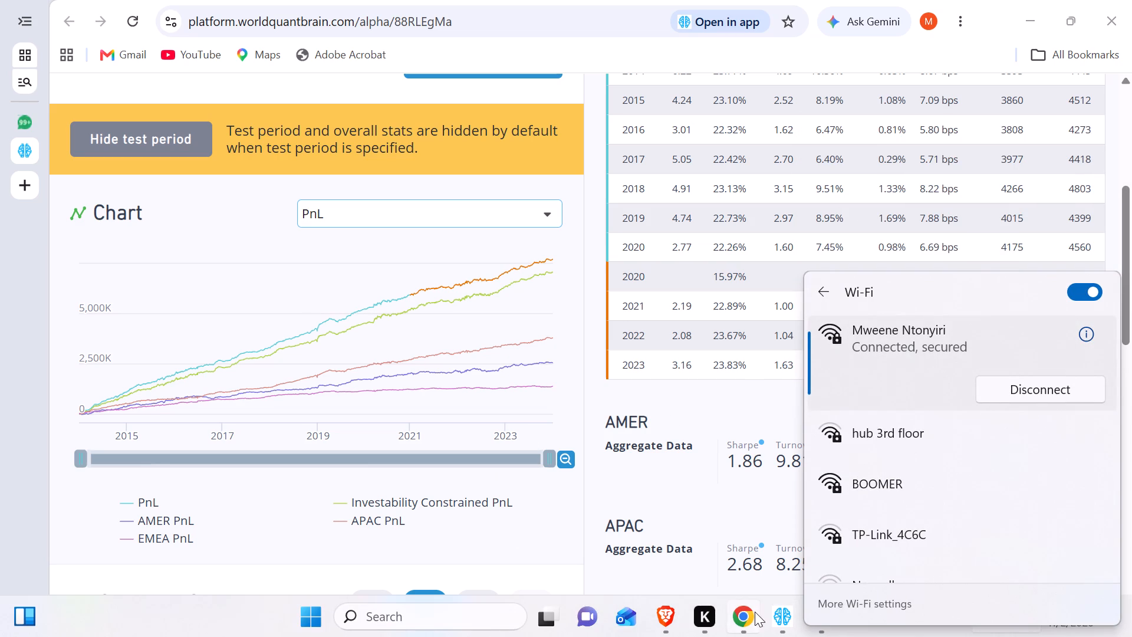
Switch to YouTube in the Brave browser and pause the Stylo G - Call Mi A Leader official video.
{"action": "left_click", "coordinate": [667, 616]}
{"action": "scroll", "coordinate": [495, 376], "scroll_direction": "up", "scroll_amount": 3}
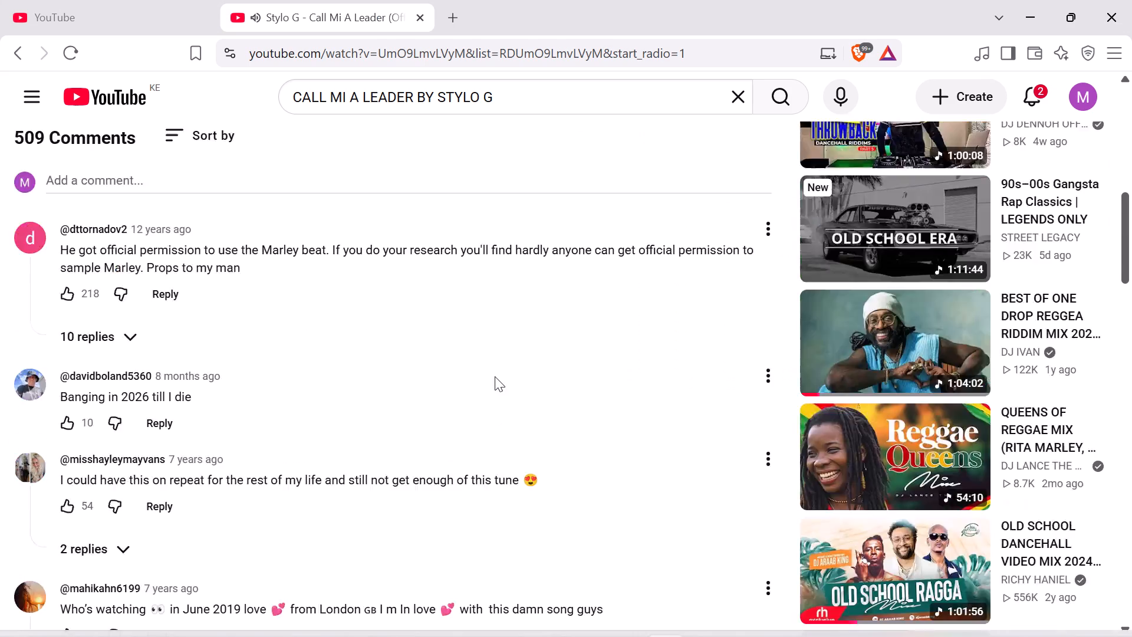
{"action": "scroll", "coordinate": [495, 376], "scroll_direction": "up", "scroll_amount": 8}
{"action": "left_click", "coordinate": [409, 333]}
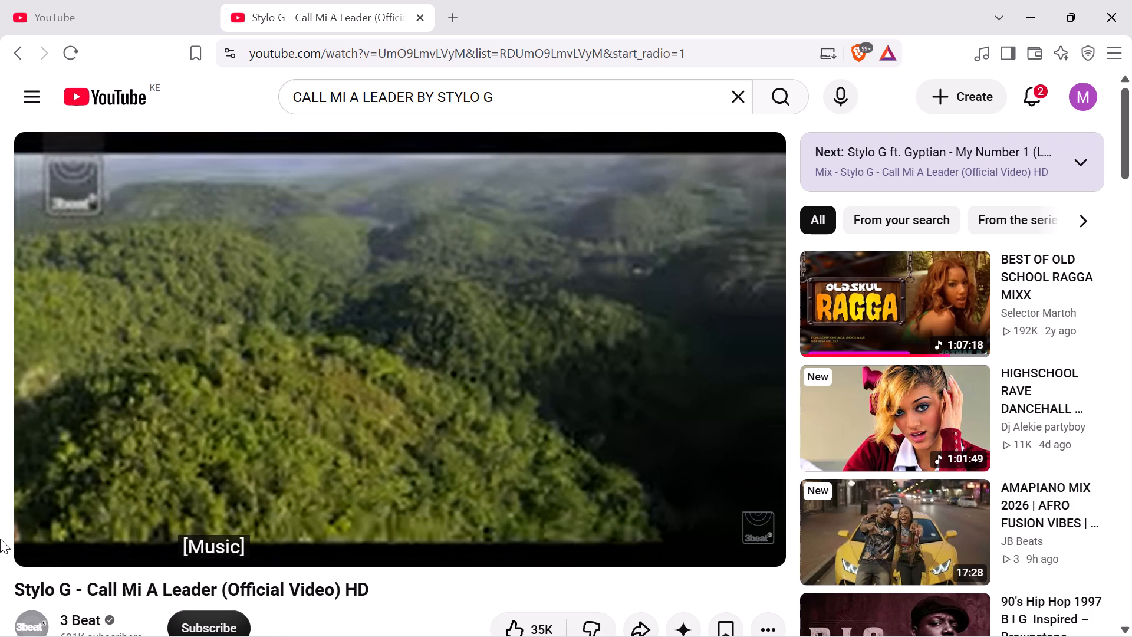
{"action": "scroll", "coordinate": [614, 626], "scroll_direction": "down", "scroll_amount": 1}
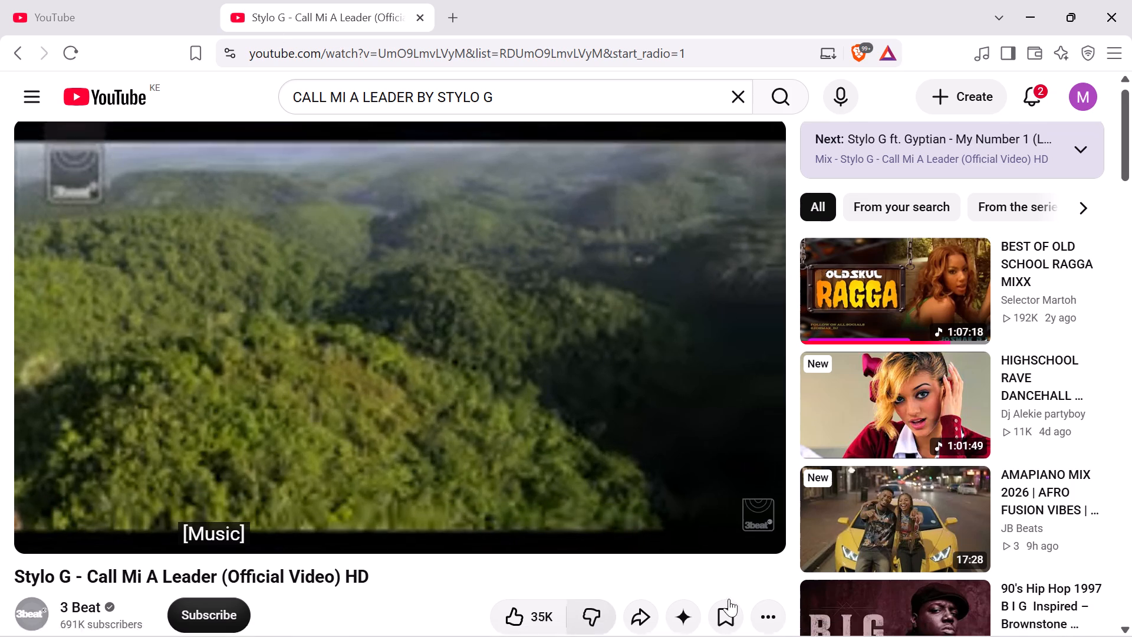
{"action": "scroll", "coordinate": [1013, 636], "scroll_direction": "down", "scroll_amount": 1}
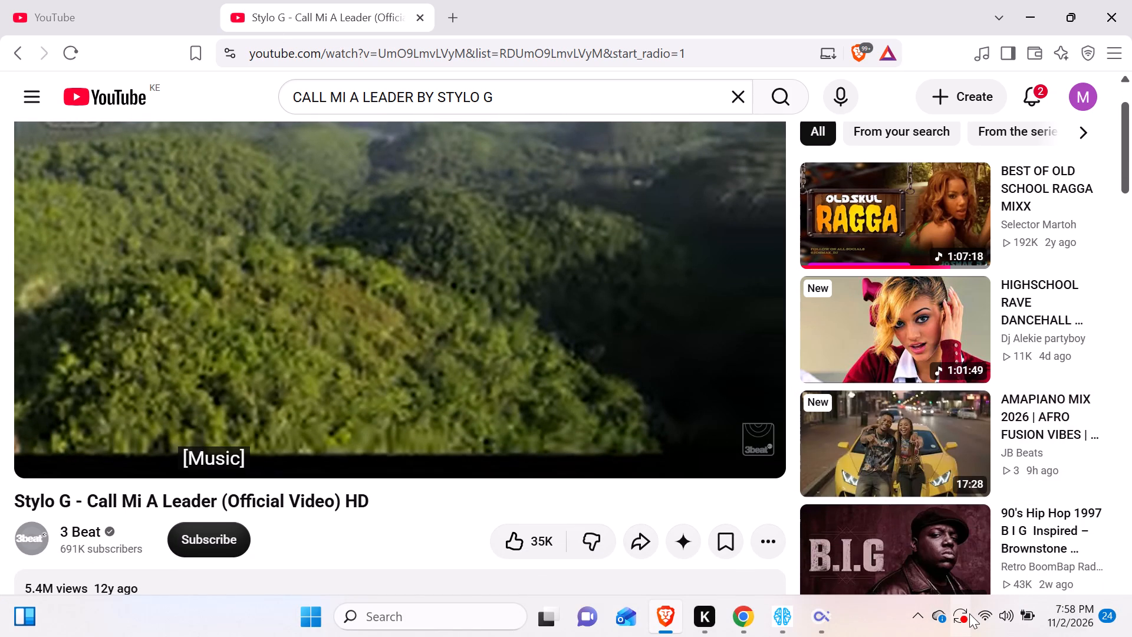
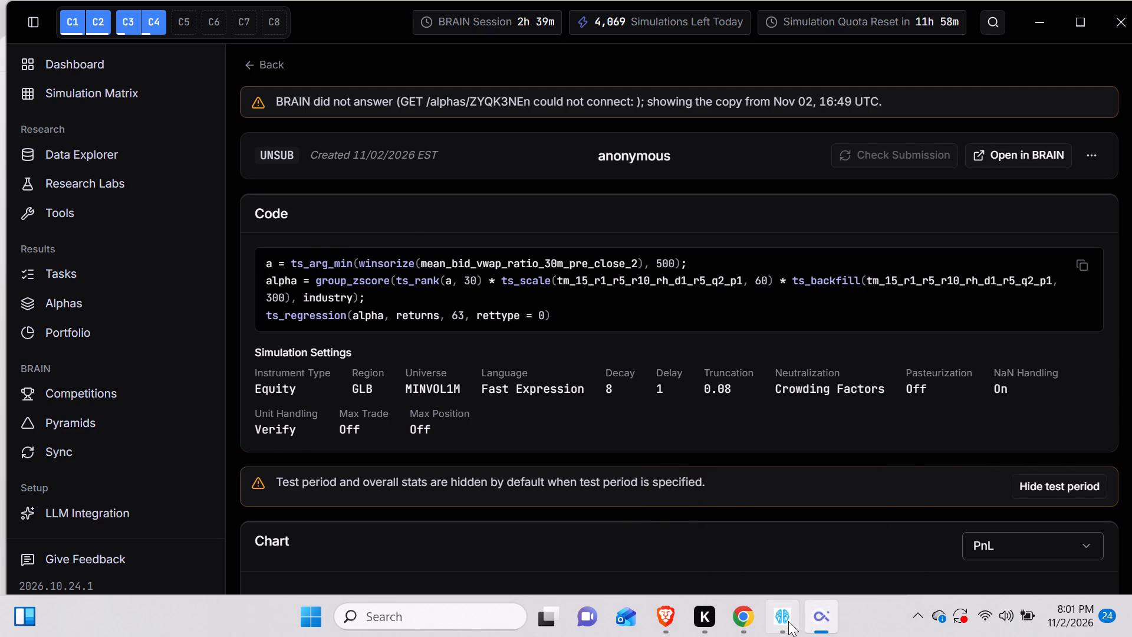
{"action": "scroll", "coordinate": [861, 245], "scroll_direction": "up", "scroll_amount": 3}
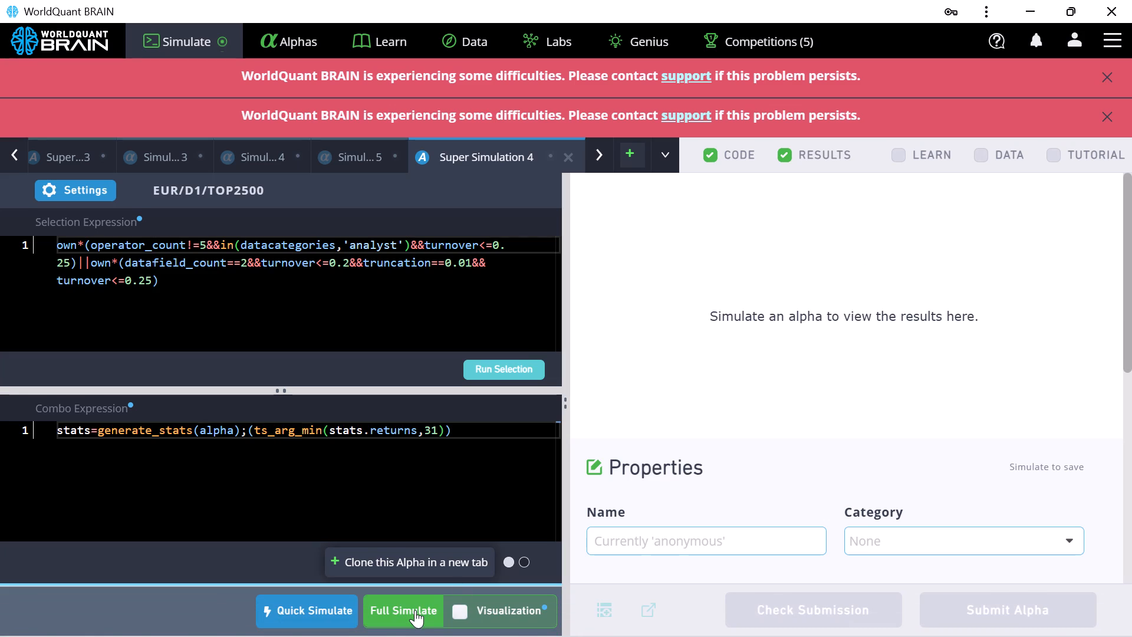
{"action": "left_click", "coordinate": [415, 610]}
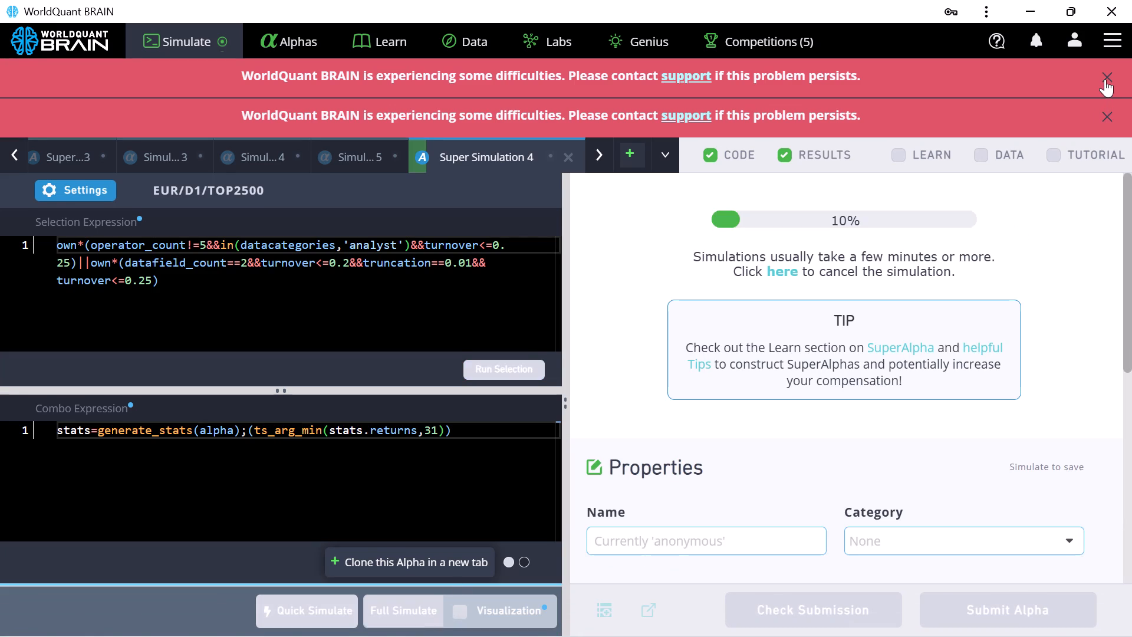
{"action": "left_click", "coordinate": [1105, 79]}
{"action": "left_click", "coordinate": [1111, 77]}
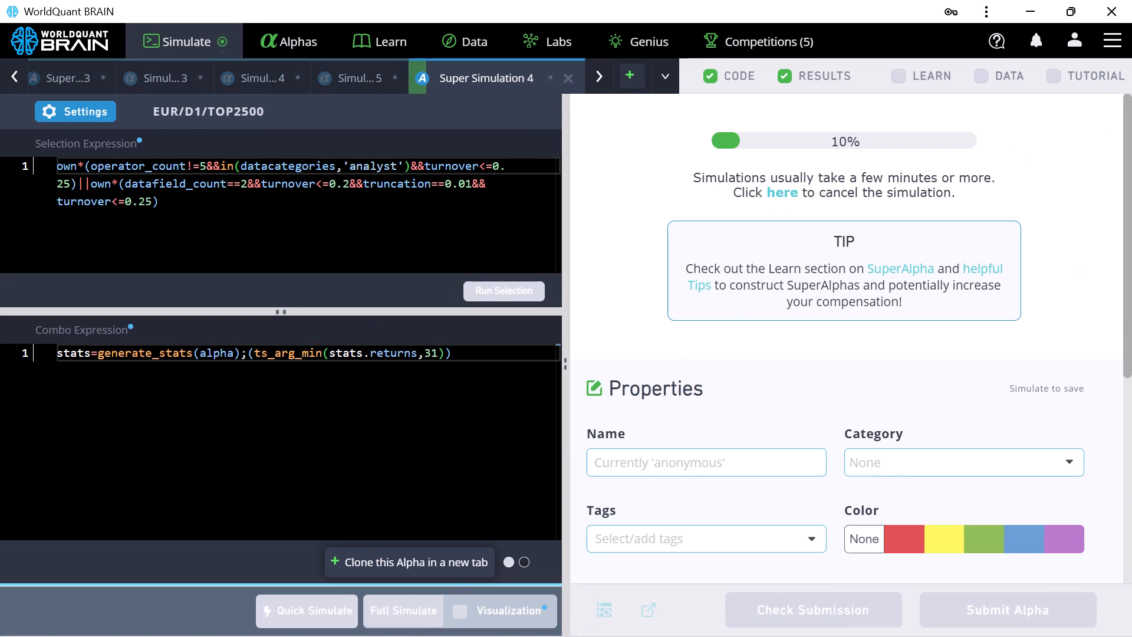
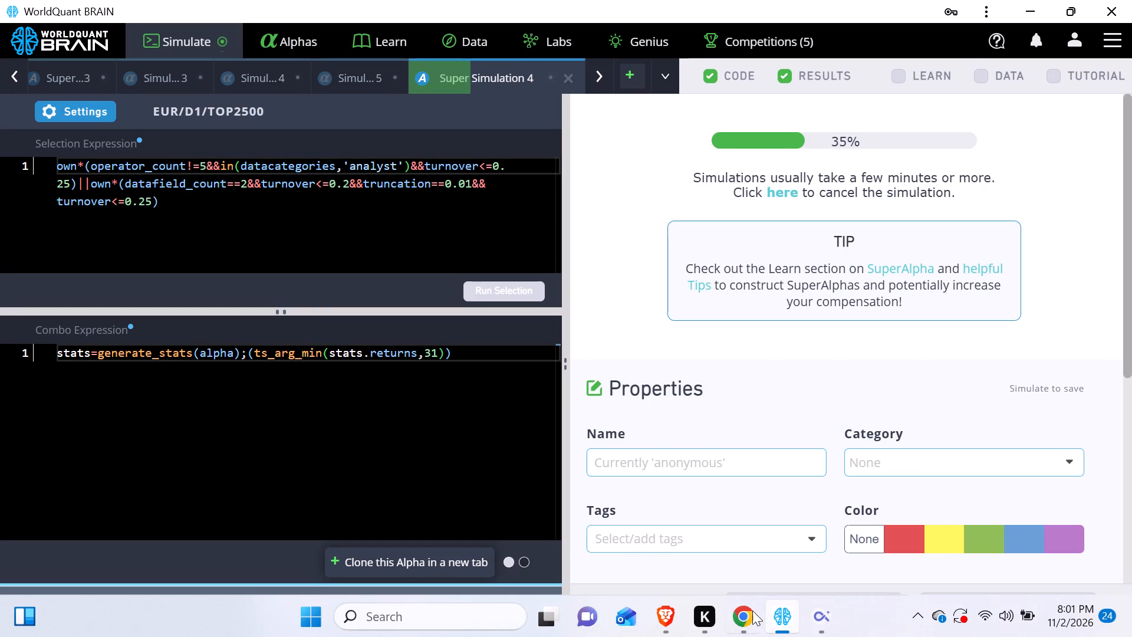
Switch to Chrome and view the code and IS Summary sections of alpha 88RLEgMa.
{"action": "left_click", "coordinate": [741, 614]}
{"action": "scroll", "coordinate": [847, 379], "scroll_direction": "up", "scroll_amount": 5}
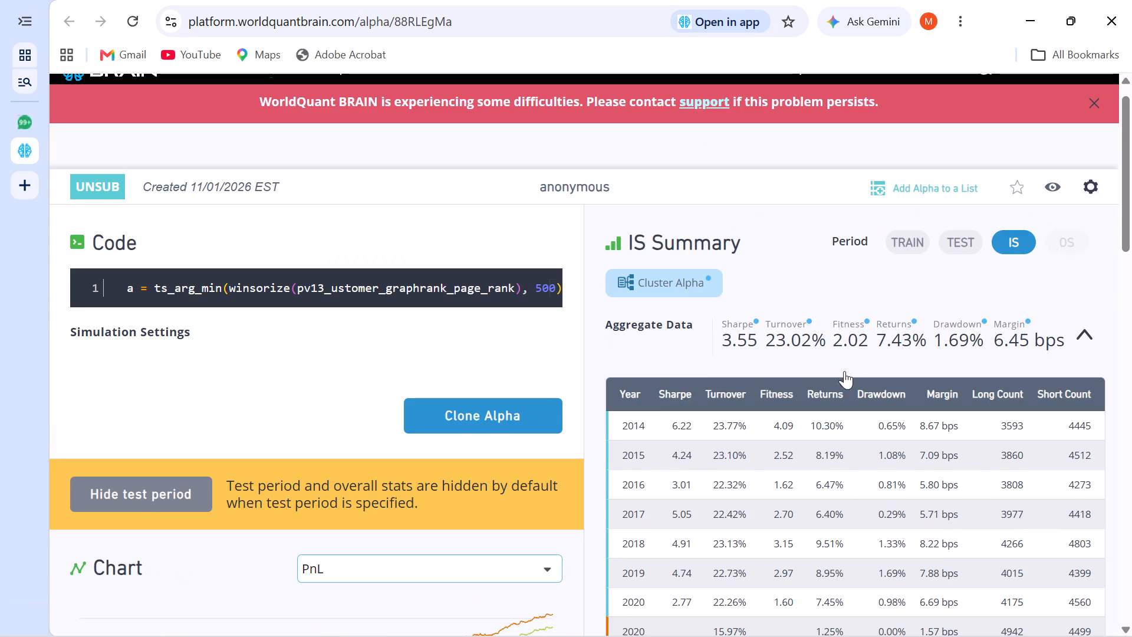
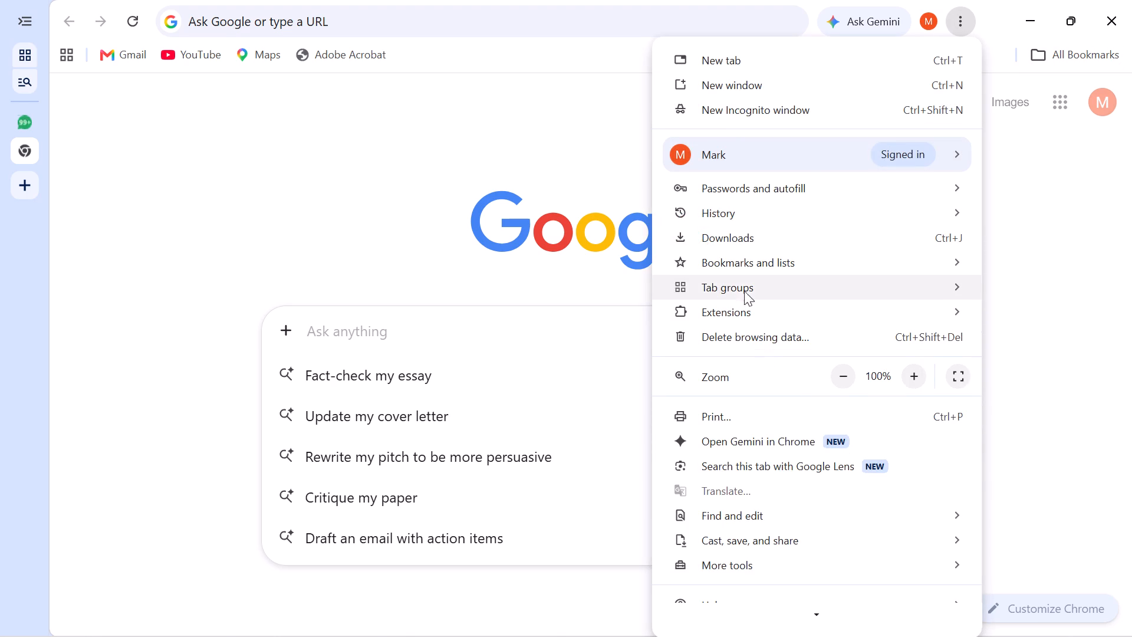
Open SELECTION EXPRESSIONS (4).docx from Chrome's download history in Word and maximize its window.
{"action": "left_click", "coordinate": [738, 241]}
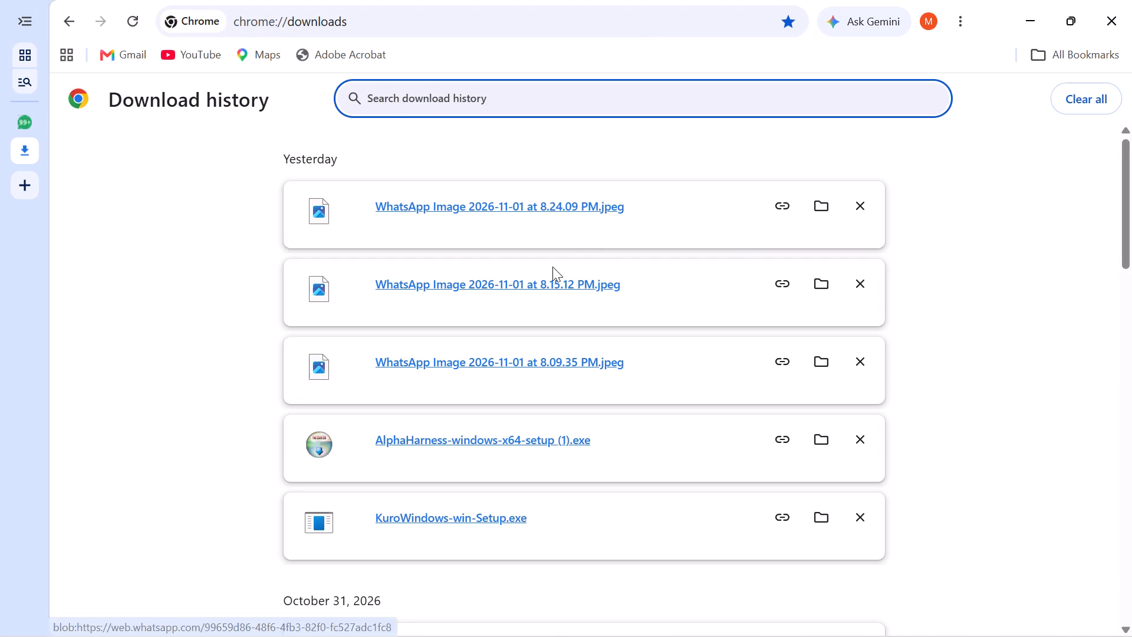
{"action": "scroll", "coordinate": [650, 400], "scroll_direction": "down", "scroll_amount": 2}
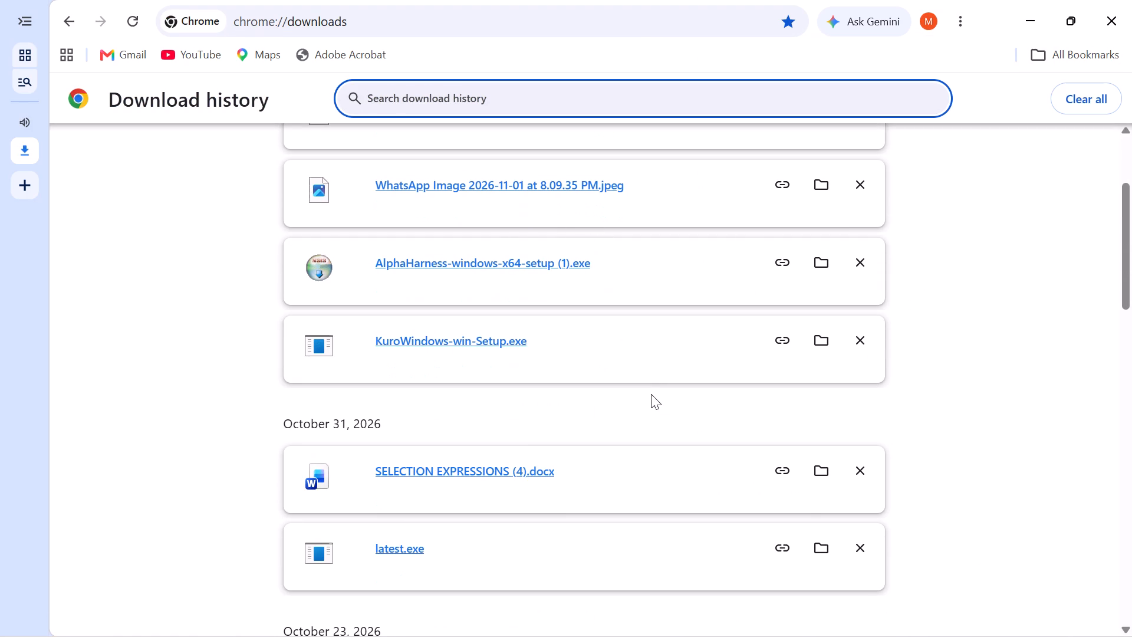
{"action": "left_click", "coordinate": [487, 469]}
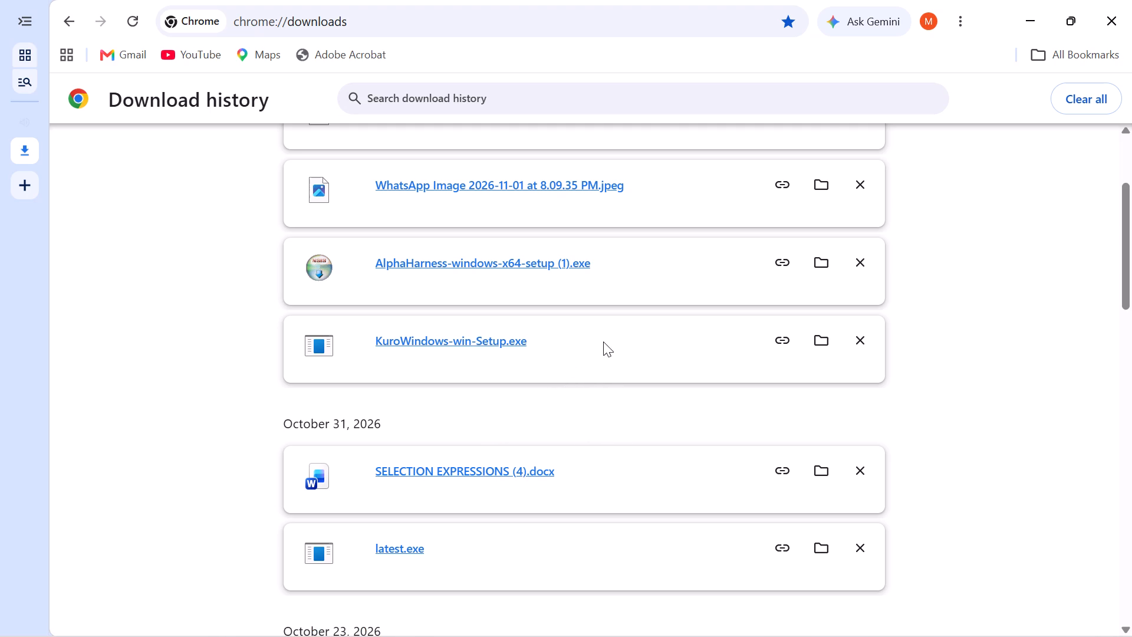
{"action": "scroll", "coordinate": [605, 341], "scroll_direction": "down", "scroll_amount": 7}
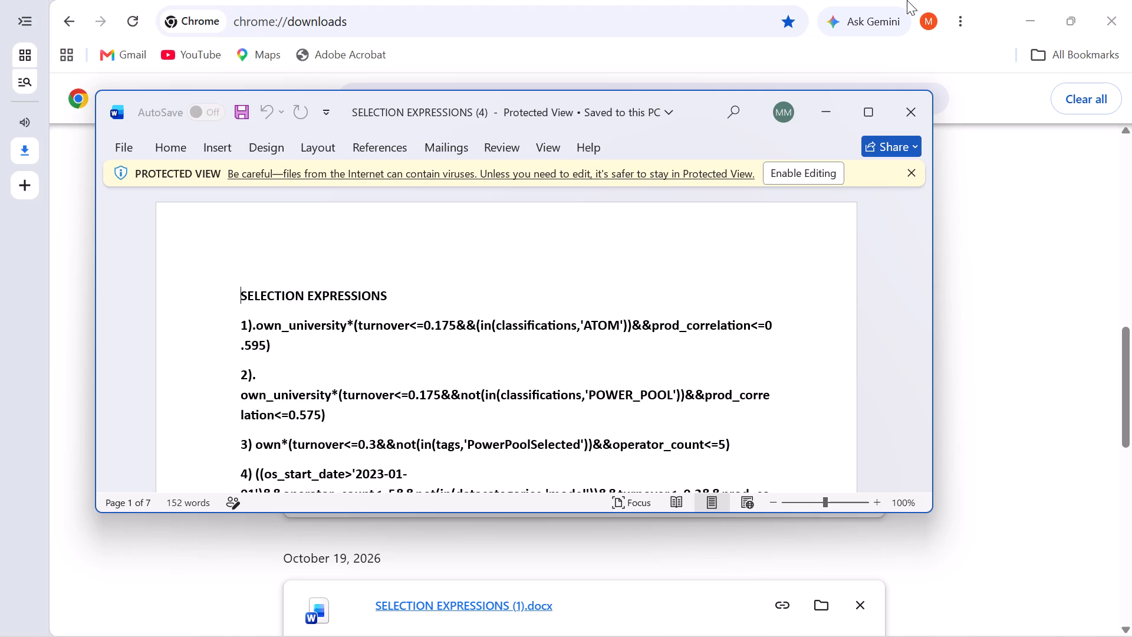
{"action": "left_click", "coordinate": [867, 116]}
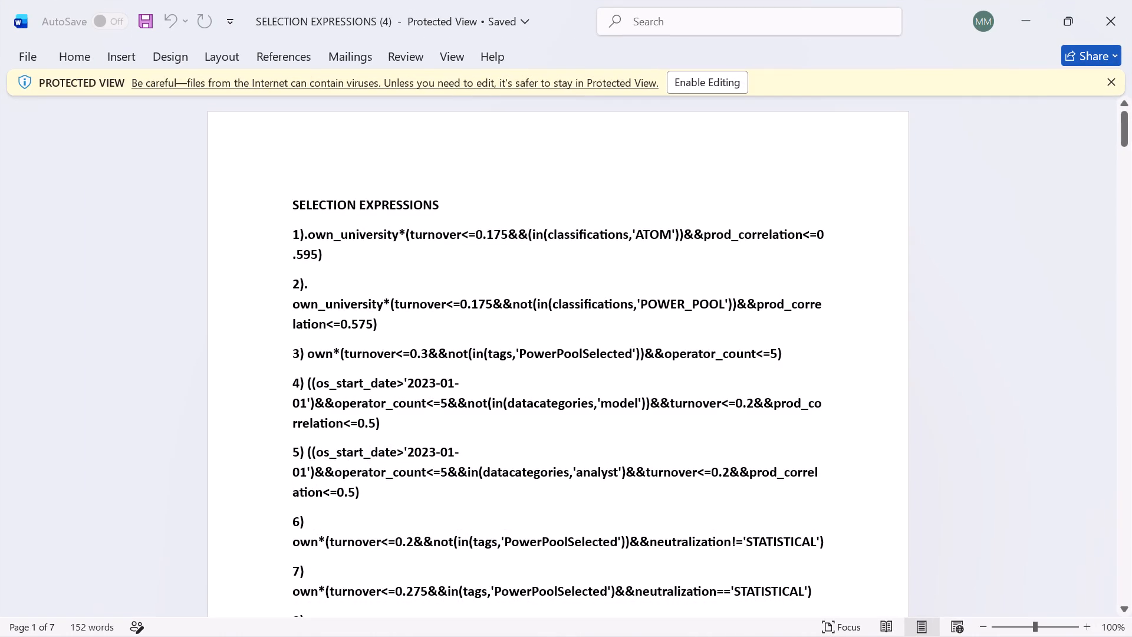
Copy selection expression 4, the one starting with os_start_date>'2023-01-01' and excluding the 'model' data category, without its number.
{"action": "scroll", "coordinate": [669, 371], "scroll_direction": "down", "scroll_amount": 2}
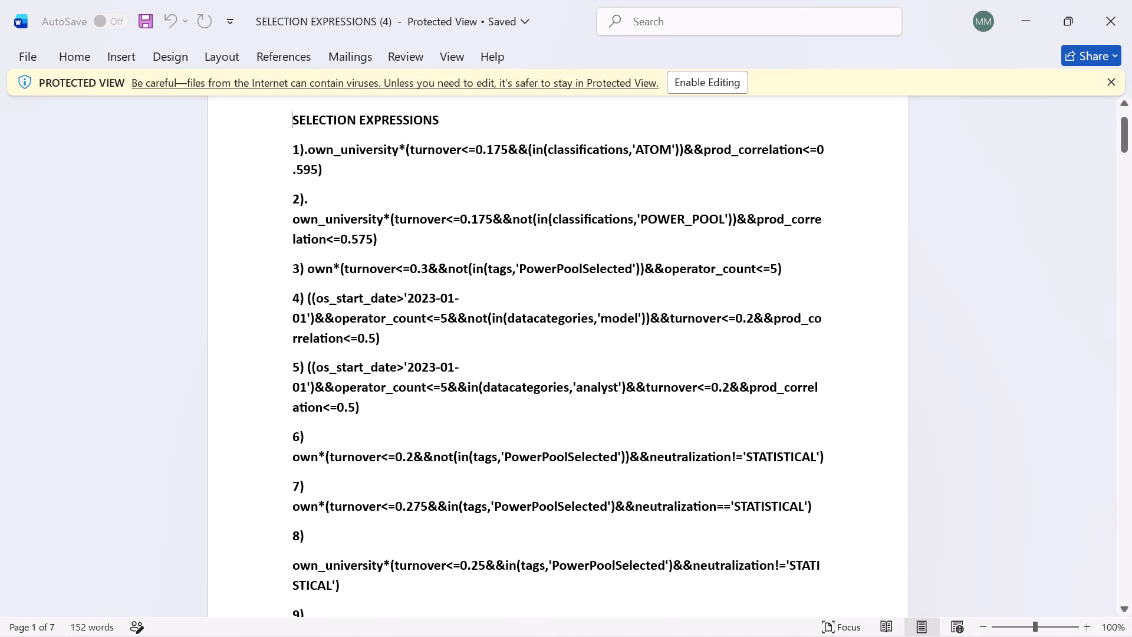
{"action": "left_click_drag", "start_coordinate": [307, 293], "coordinate": [393, 335]}
{"action": "right_click", "coordinate": [360, 317]}
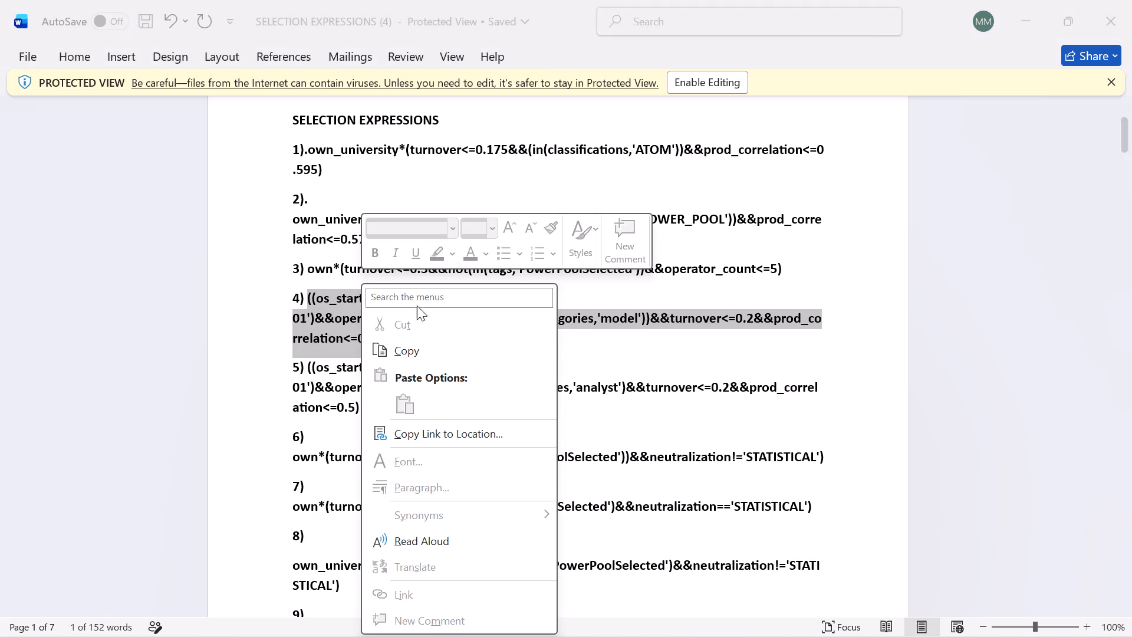
{"action": "left_click", "coordinate": [404, 349]}
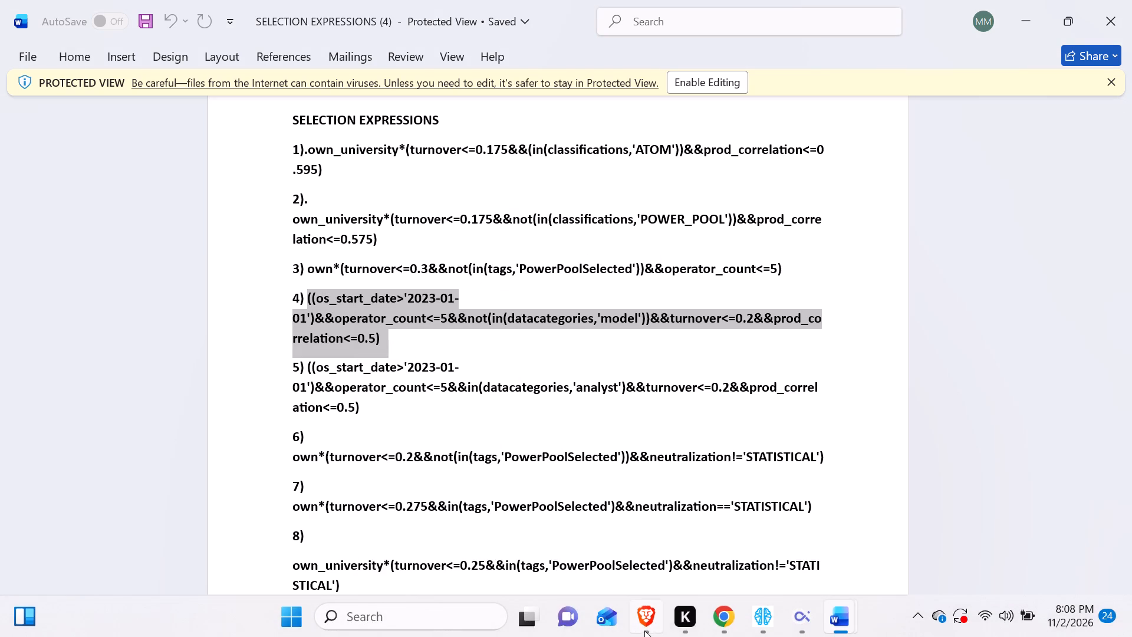
Switch to the WorldQuant BRAIN app and replace the whole Selection Expression in Super Simulation 4 with the copied expression.
{"action": "left_click", "coordinate": [753, 621]}
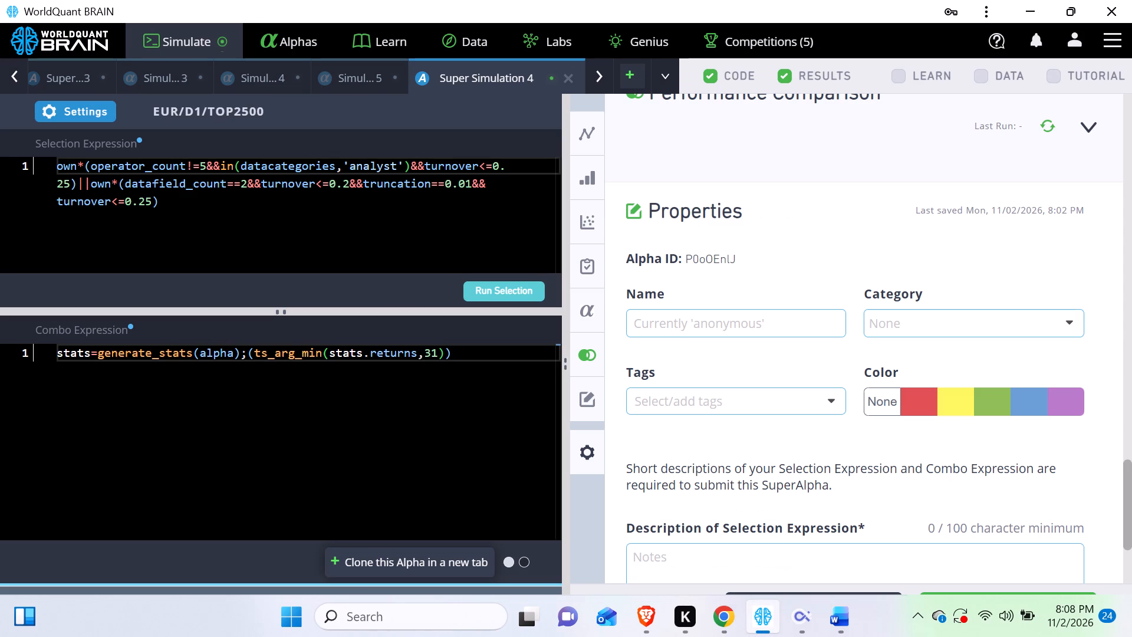
{"action": "triple_click", "coordinate": [143, 165]}
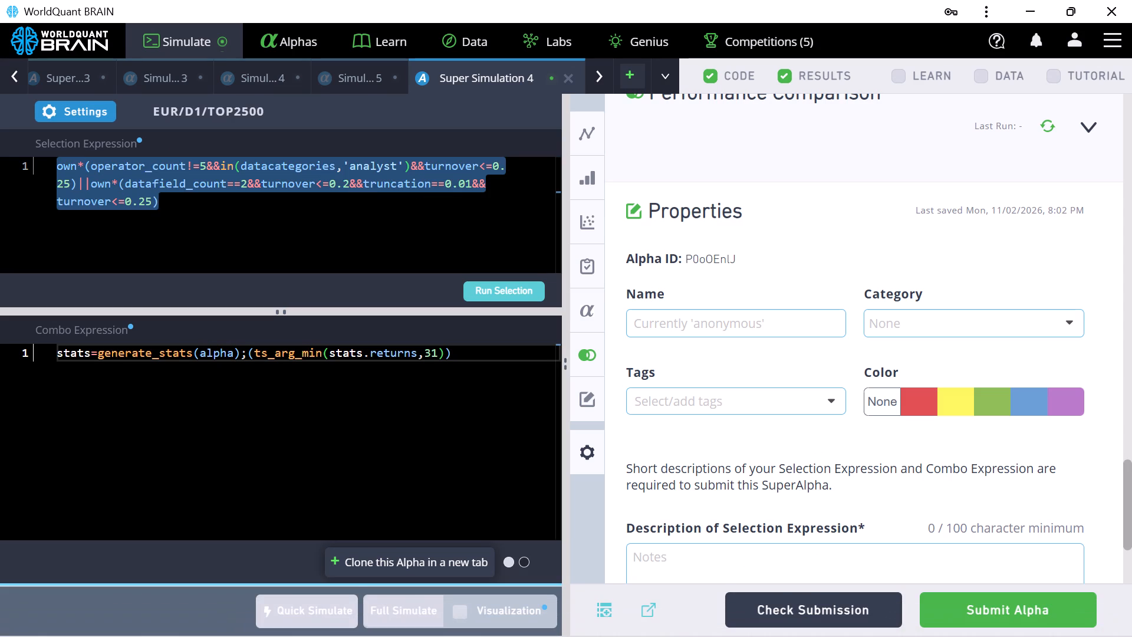
{"action": "right_click", "coordinate": [119, 179]}
{"action": "left_click", "coordinate": [165, 274]}
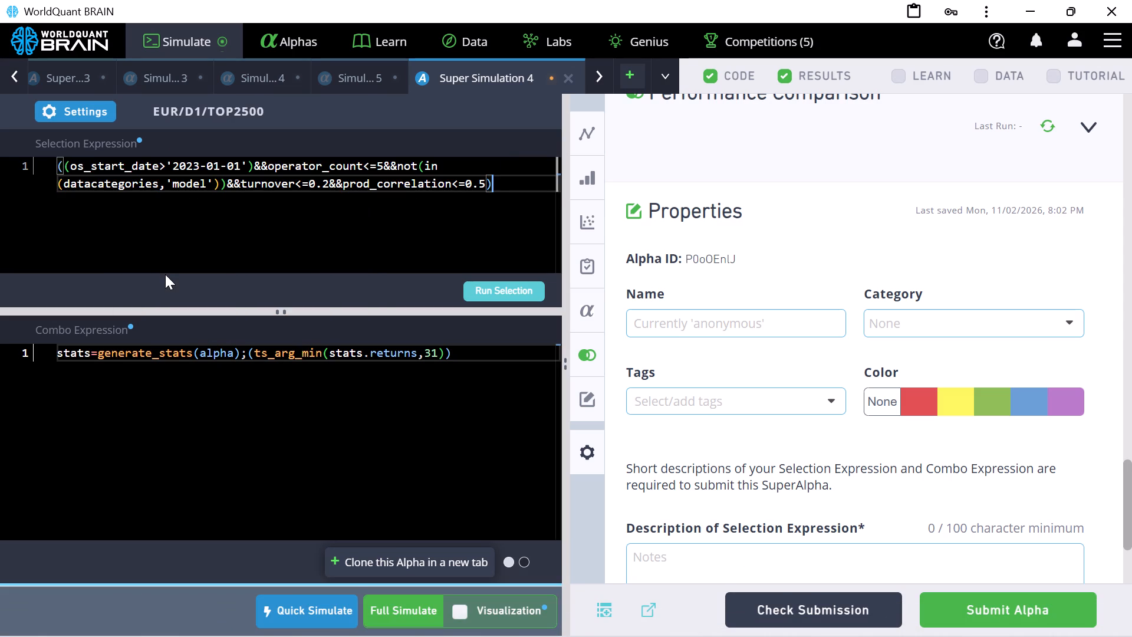
Run the selection and start a full simulation of the EUR/D1/TOP2500 super alpha.
{"action": "left_click", "coordinate": [508, 284]}
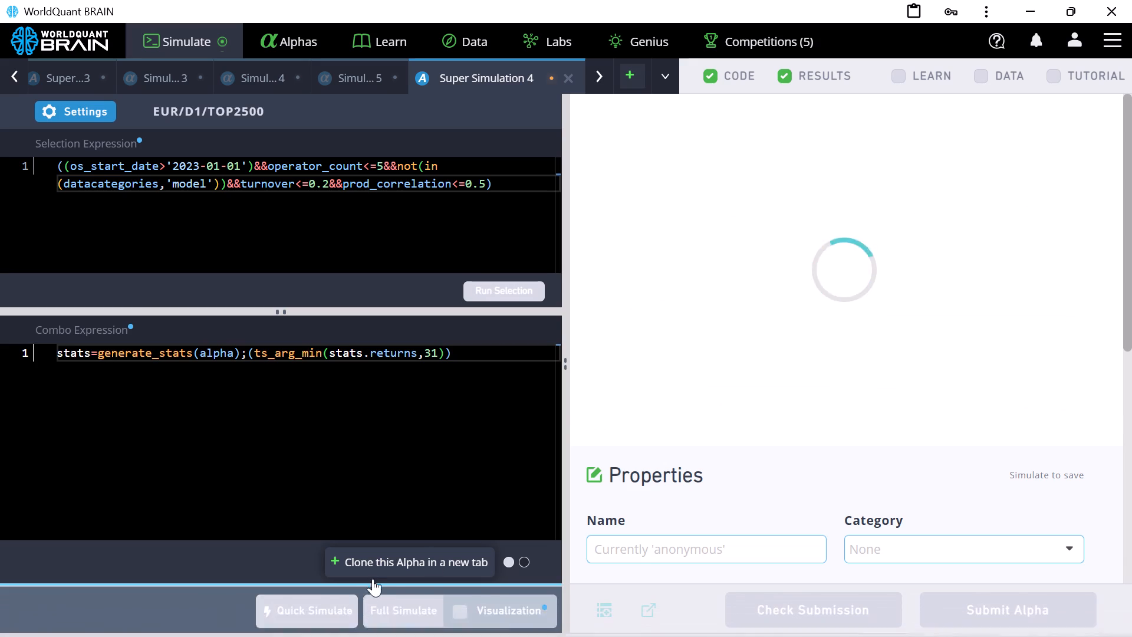
{"action": "left_click", "coordinate": [410, 620]}
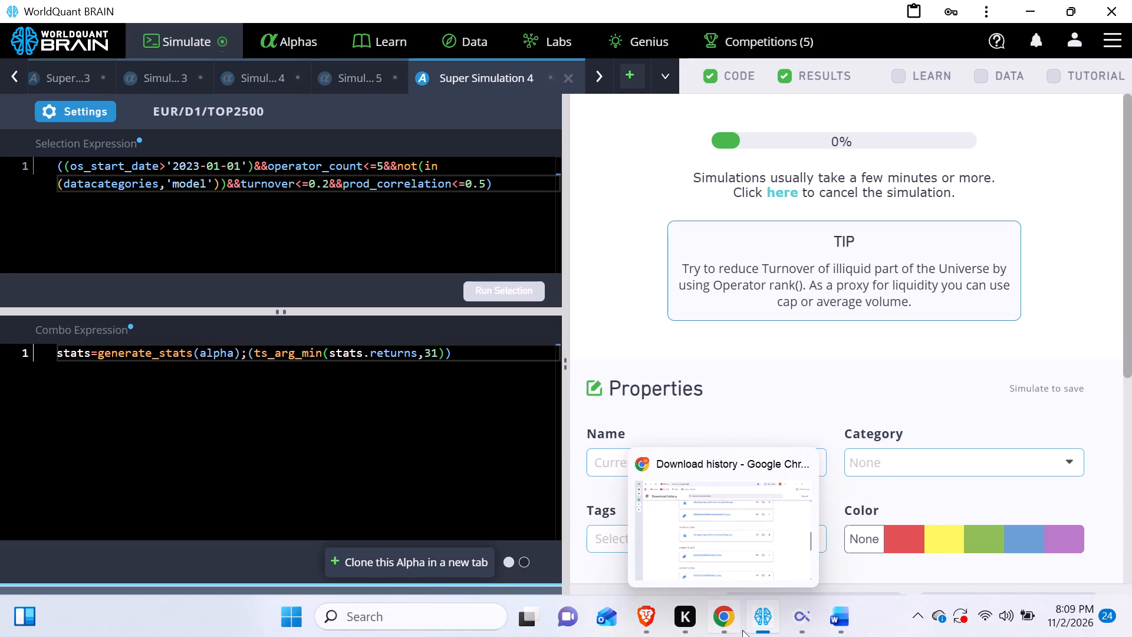
Switch to Chrome, open WORLDQUANTBRAIN SUPERALPHAS (1).docx from the download history, go back to expression 51, and maximize the document window.
{"action": "left_click", "coordinate": [718, 619]}
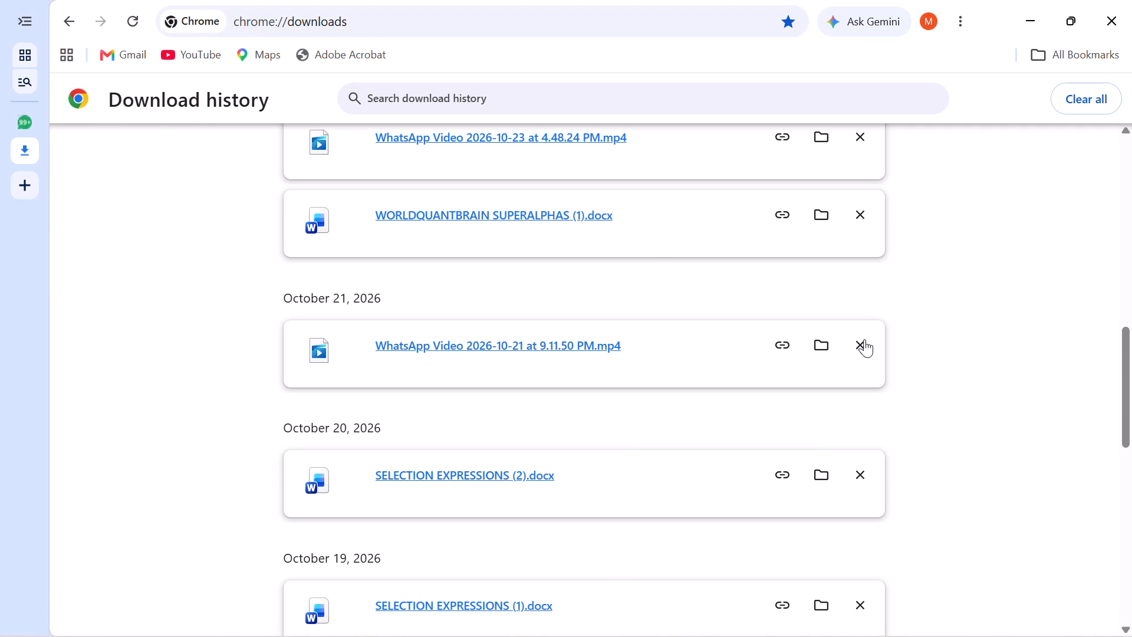
{"action": "left_click", "coordinate": [477, 214]}
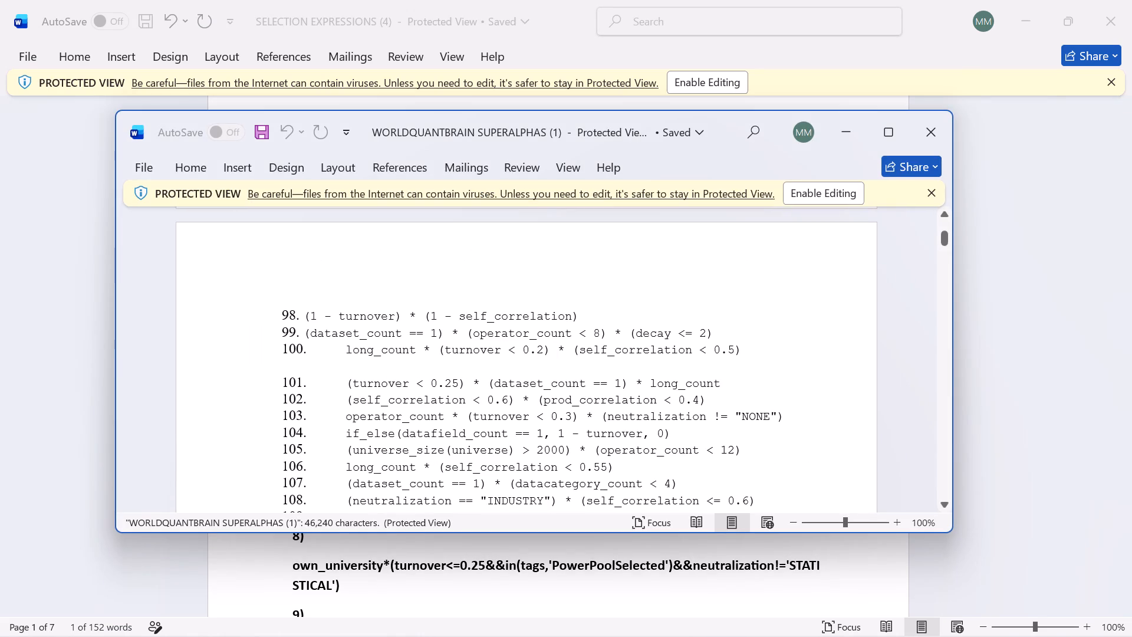
{"action": "scroll", "coordinate": [581, 361], "scroll_direction": "up", "scroll_amount": 5}
{"action": "scroll", "coordinate": [581, 361], "scroll_direction": "up", "scroll_amount": 20}
{"action": "scroll", "coordinate": [581, 361], "scroll_direction": "up", "scroll_amount": 9}
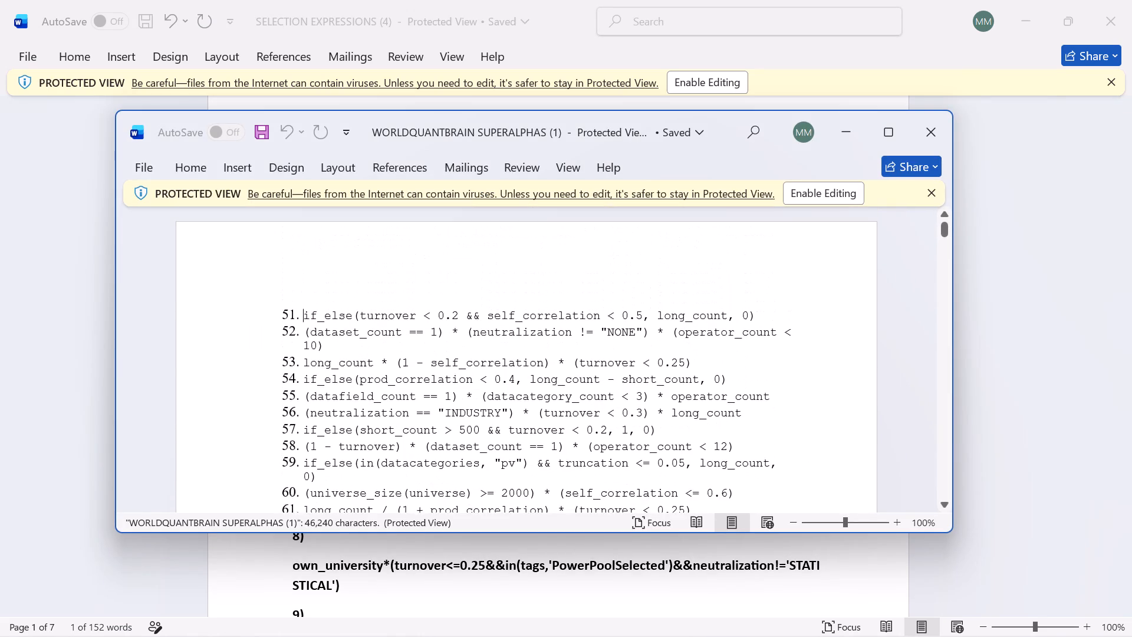
{"action": "scroll", "coordinate": [582, 362], "scroll_direction": "up", "scroll_amount": 15}
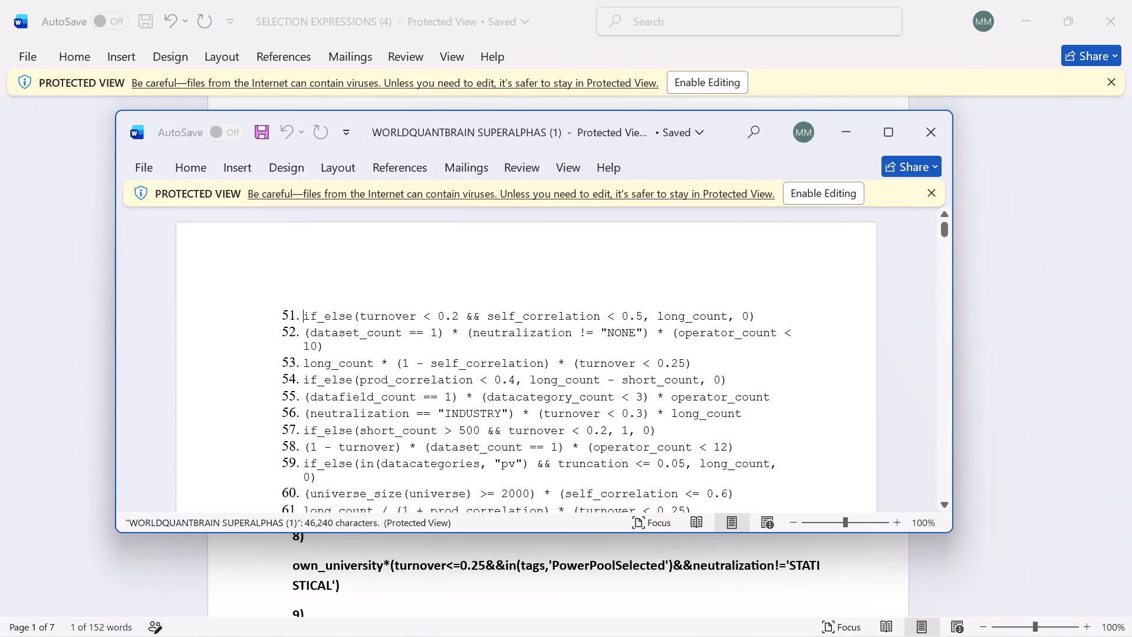
{"action": "left_click", "coordinate": [879, 140]}
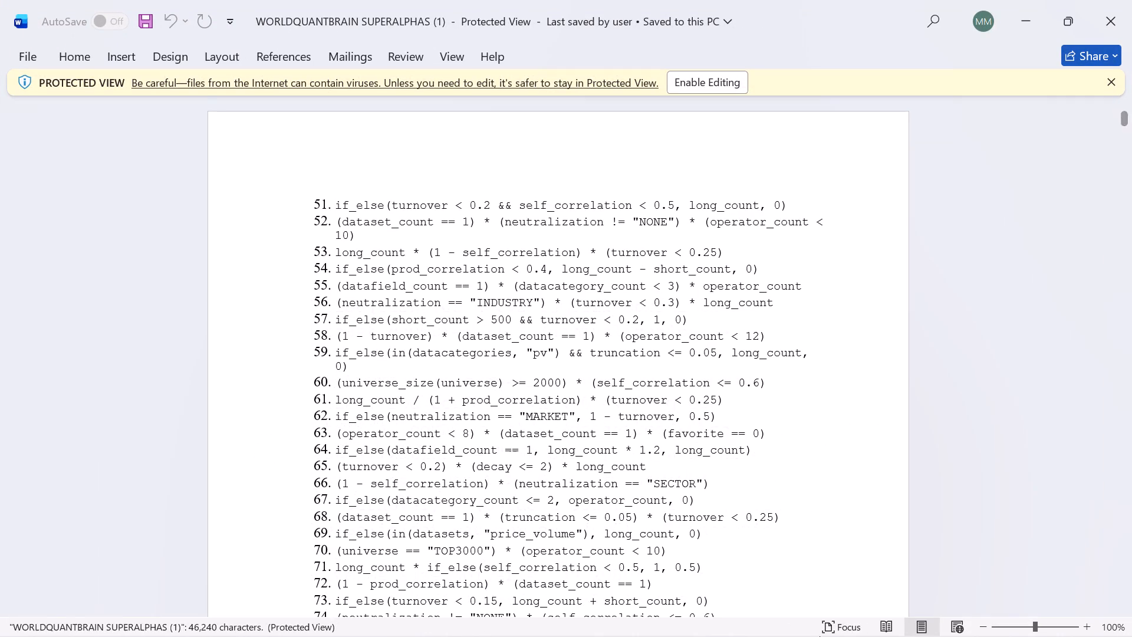
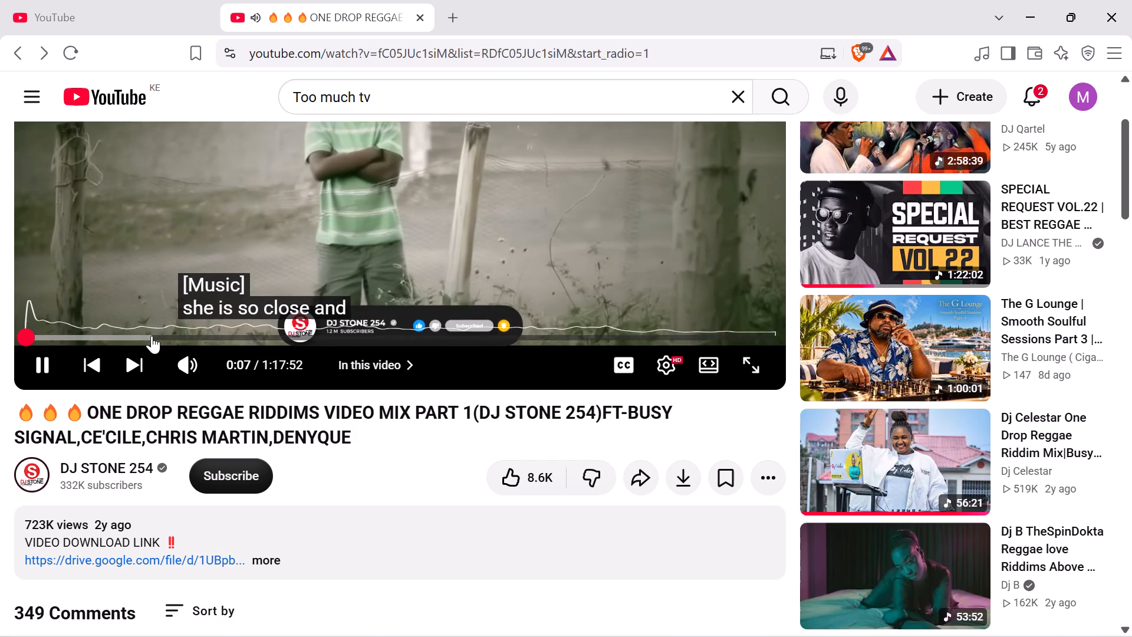
Switch the YouTube playback from the One Drop mix to the suggested Dj B TheSpinDokta Reggae love Riddims video.
{"action": "left_click", "coordinate": [152, 336]}
{"action": "scroll", "coordinate": [1065, 434], "scroll_direction": "down", "scroll_amount": 3}
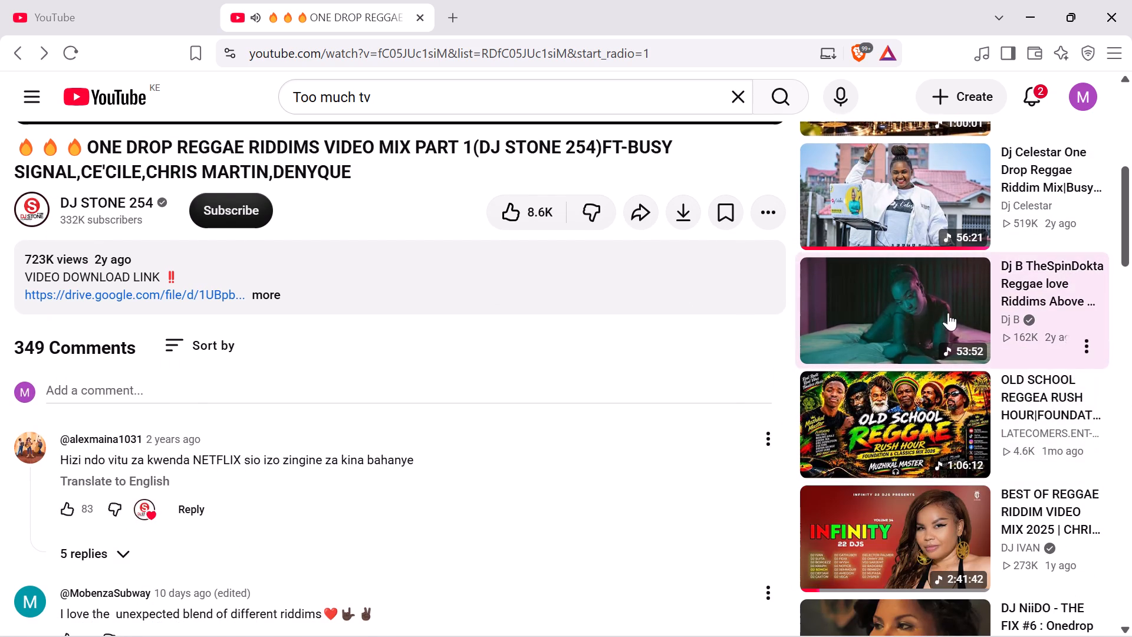
{"action": "left_click", "coordinate": [881, 318]}
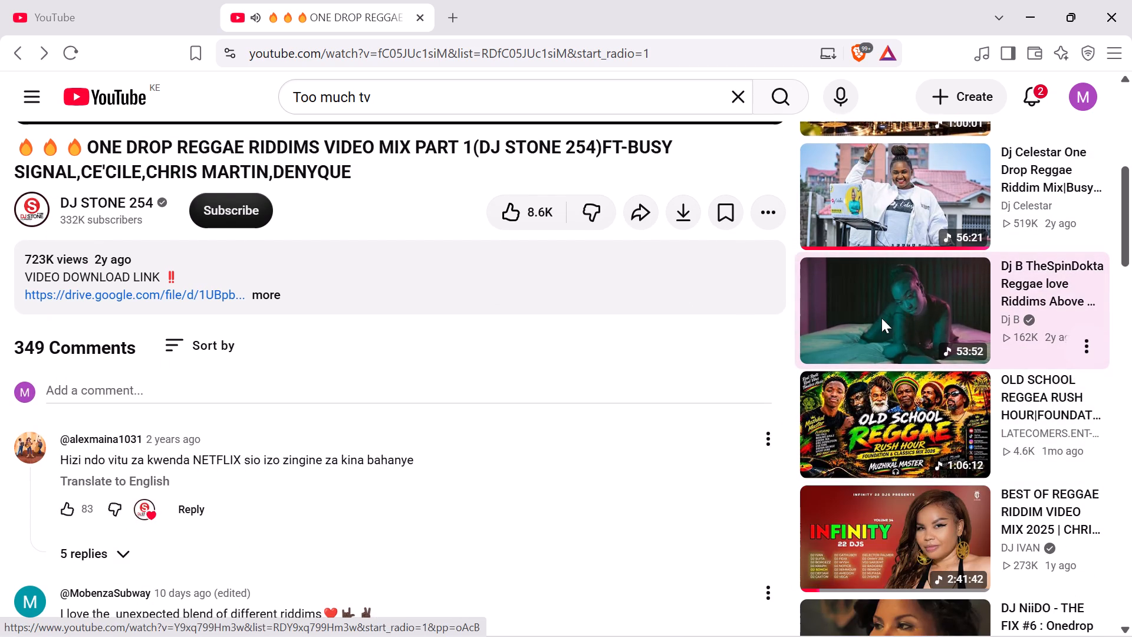
{"action": "scroll", "coordinate": [1131, 467], "scroll_direction": "down", "scroll_amount": 4}
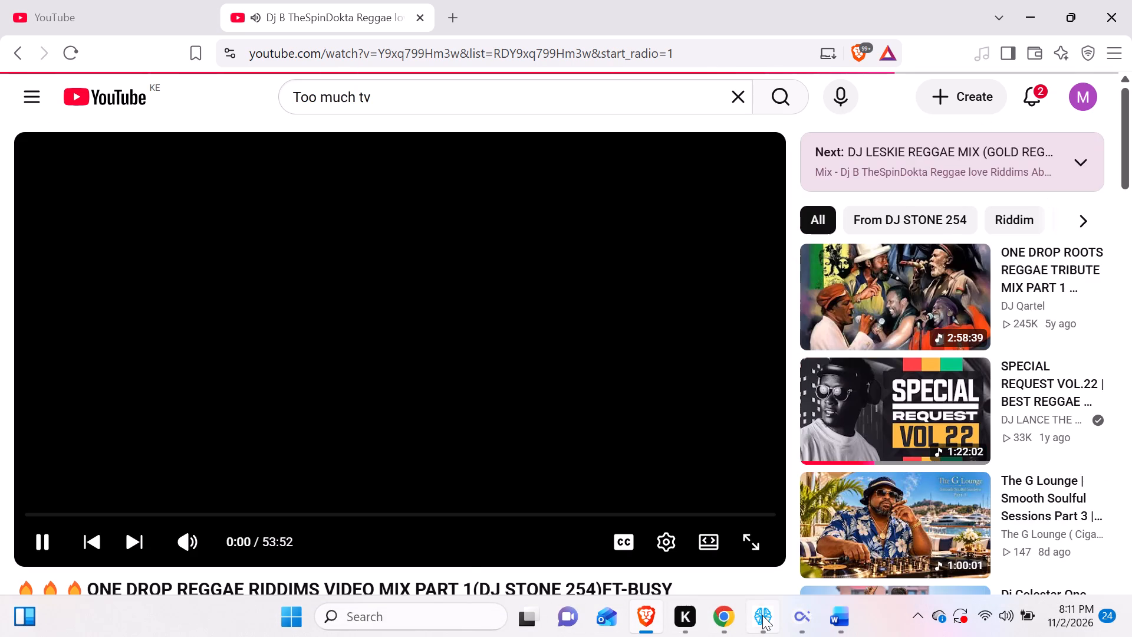
Switch to the WorldQuant BRAIN app and examine the PnL chart, IS Summary and yearly results of Super Simulation 4.
{"action": "left_click", "coordinate": [762, 619]}
{"action": "scroll", "coordinate": [797, 347], "scroll_direction": "down", "scroll_amount": 2}
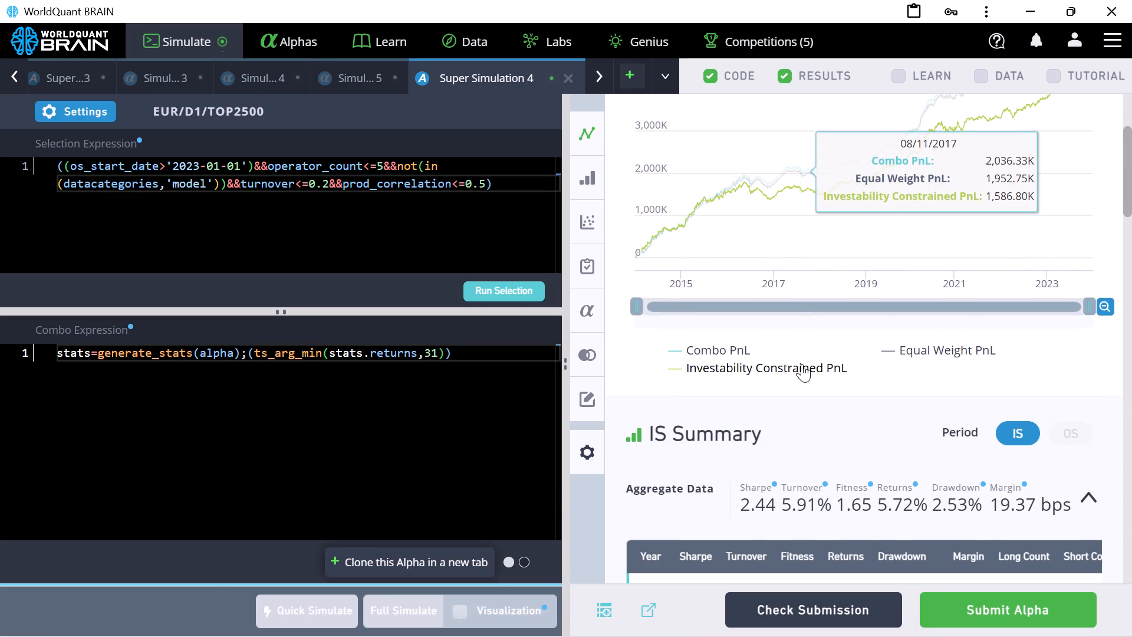
{"action": "scroll", "coordinate": [809, 367], "scroll_direction": "down", "scroll_amount": 4}
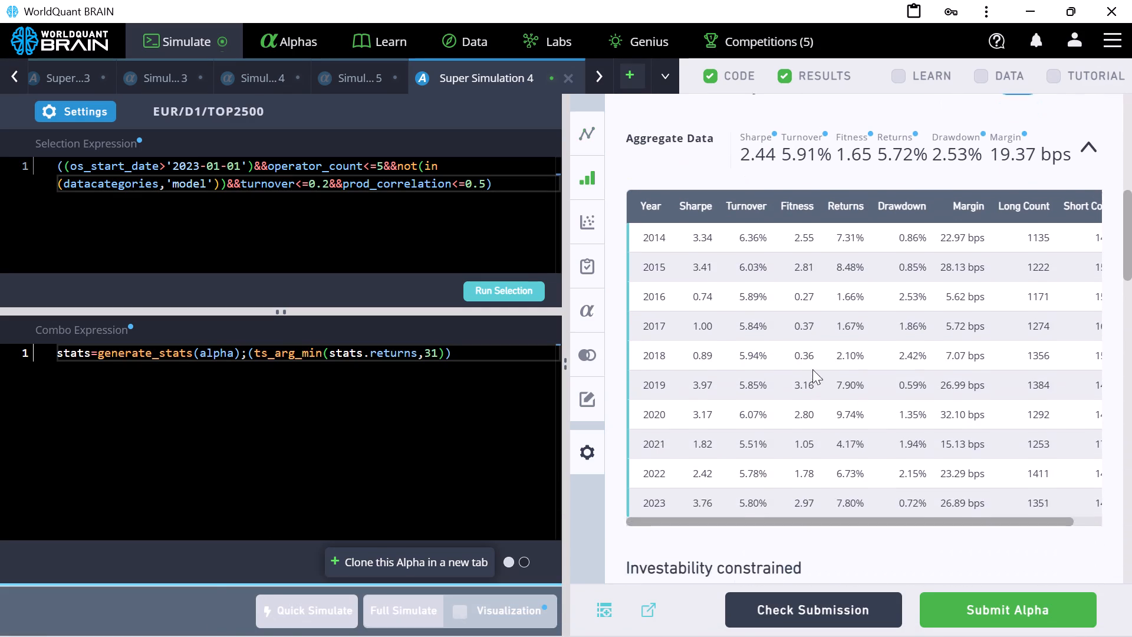
{"action": "scroll", "coordinate": [812, 369], "scroll_direction": "down", "scroll_amount": 3}
{"action": "scroll", "coordinate": [813, 369], "scroll_direction": "up", "scroll_amount": 6}
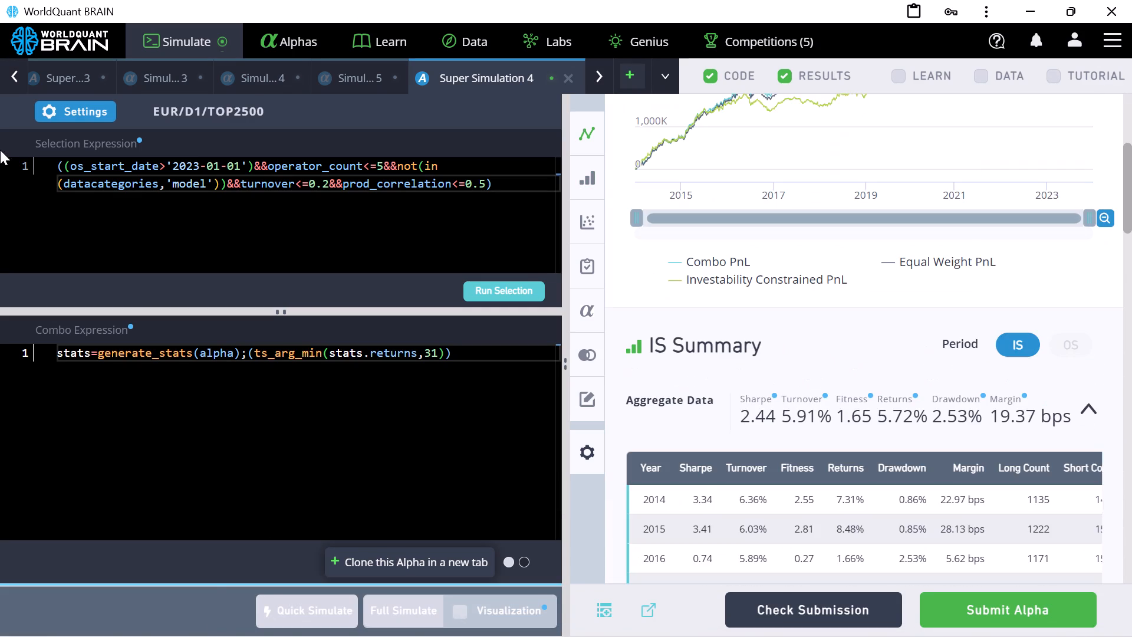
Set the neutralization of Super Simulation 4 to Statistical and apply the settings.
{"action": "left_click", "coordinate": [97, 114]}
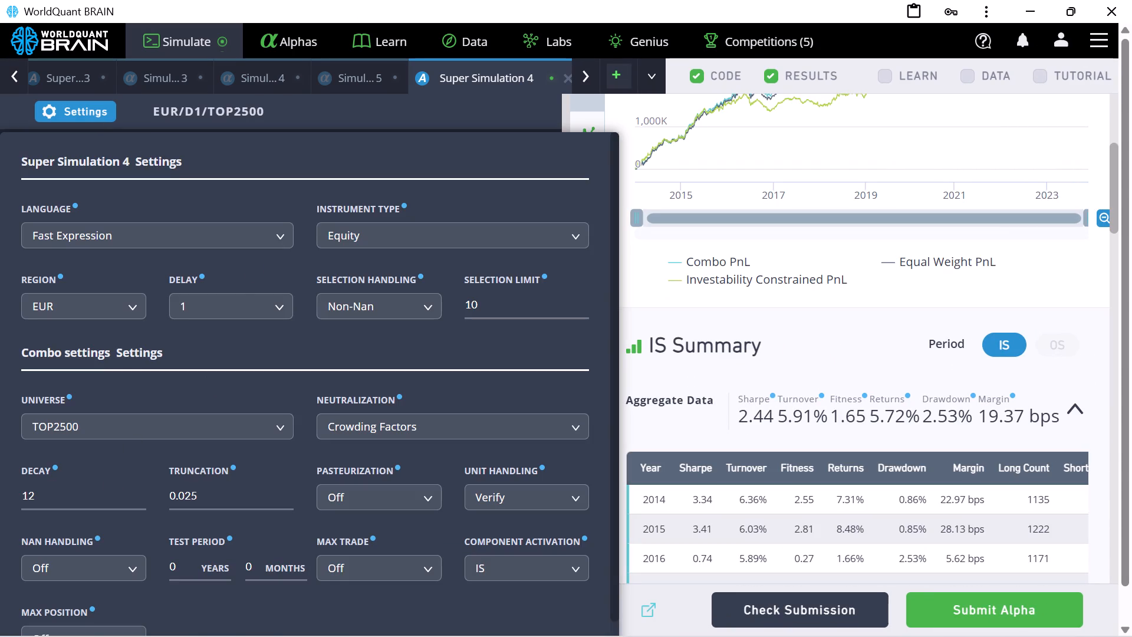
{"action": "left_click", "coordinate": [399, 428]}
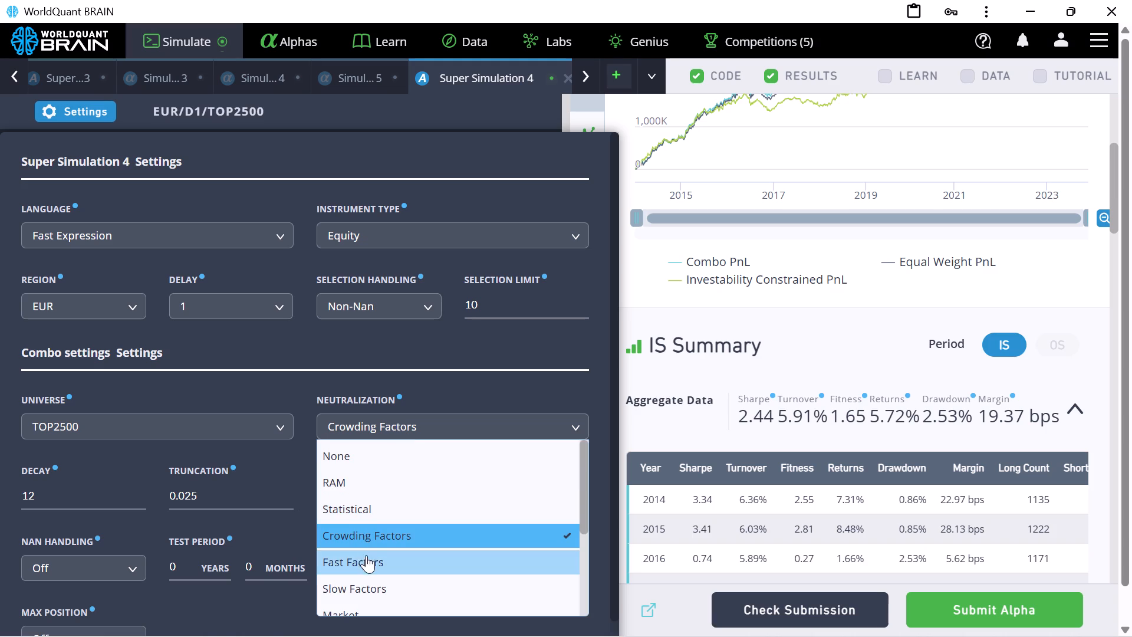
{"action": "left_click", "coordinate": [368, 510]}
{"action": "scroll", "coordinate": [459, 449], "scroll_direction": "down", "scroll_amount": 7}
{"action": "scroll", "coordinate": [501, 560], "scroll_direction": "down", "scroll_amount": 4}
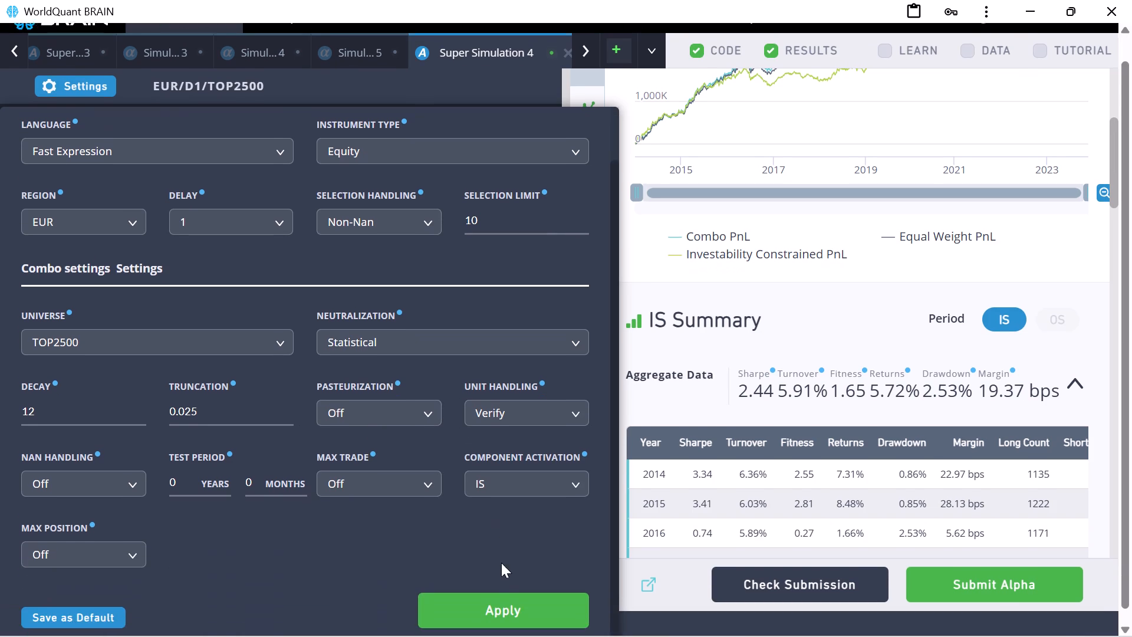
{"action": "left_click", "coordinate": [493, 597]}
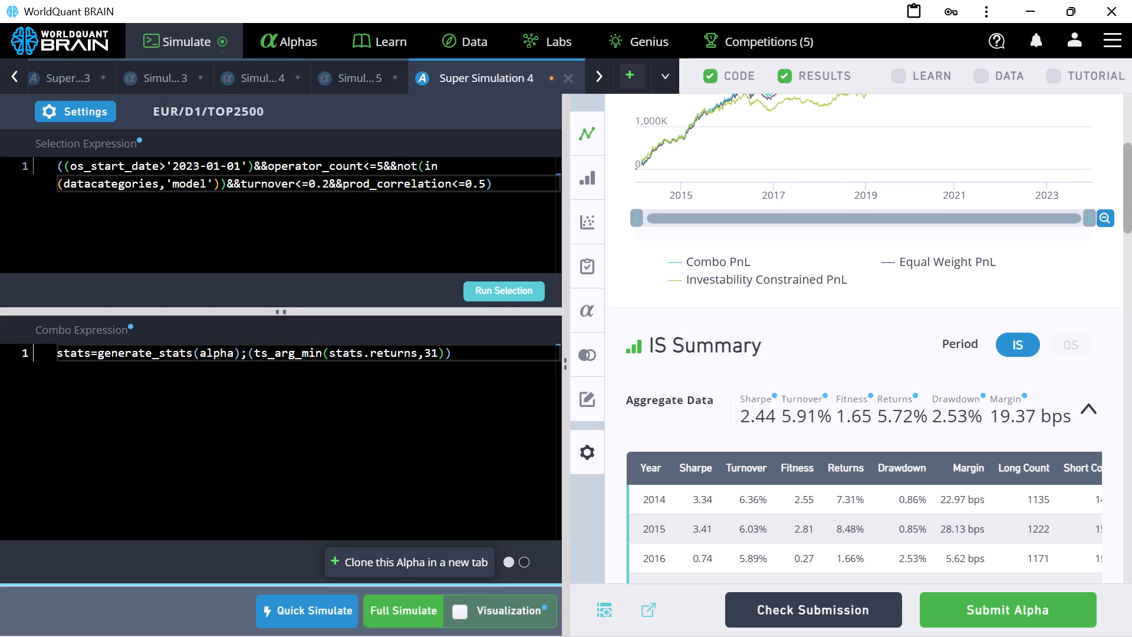
Set the neutralization of Super Simulation 4 to RAM, apply it, and start a full simulation.
{"action": "left_click", "coordinate": [81, 110]}
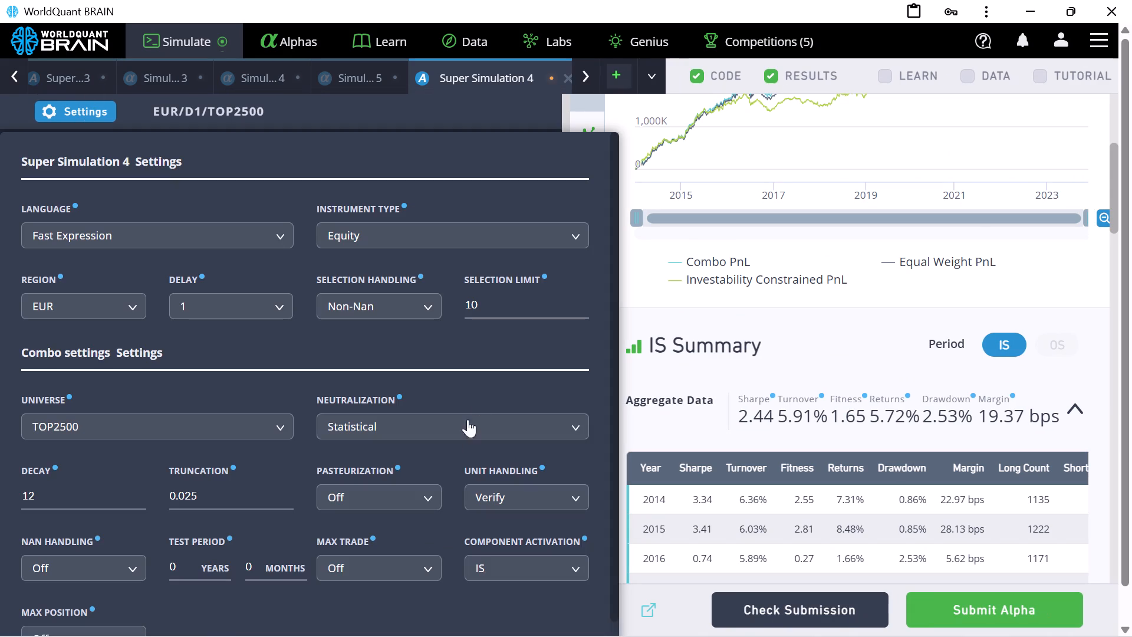
{"action": "left_click", "coordinate": [381, 422]}
{"action": "scroll", "coordinate": [412, 529], "scroll_direction": "down", "scroll_amount": 1}
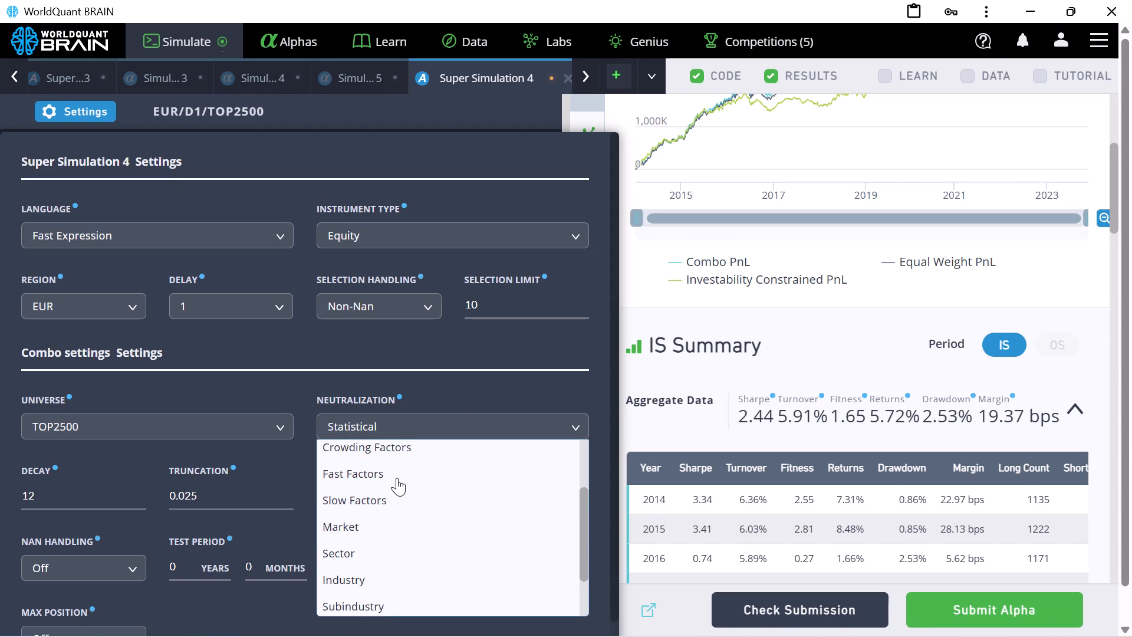
{"action": "scroll", "coordinate": [397, 478], "scroll_direction": "up", "scroll_amount": 1}
{"action": "left_click", "coordinate": [374, 481]}
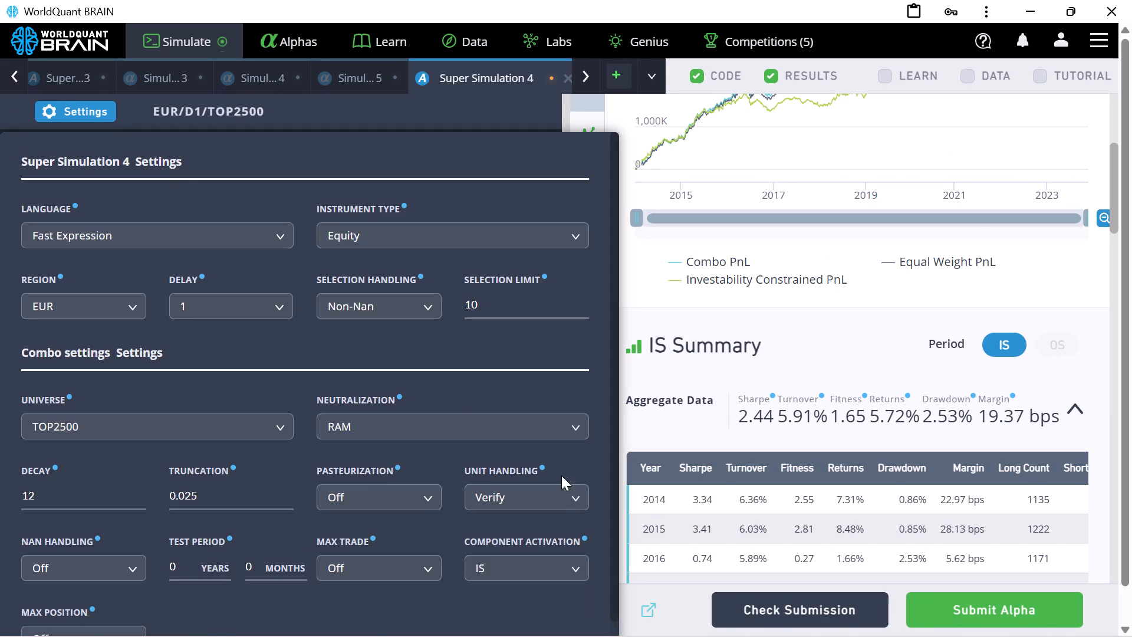
{"action": "scroll", "coordinate": [635, 418], "scroll_direction": "down", "scroll_amount": 5}
{"action": "scroll", "coordinate": [519, 447], "scroll_direction": "down", "scroll_amount": 5}
{"action": "scroll", "coordinate": [521, 499], "scroll_direction": "down", "scroll_amount": 5}
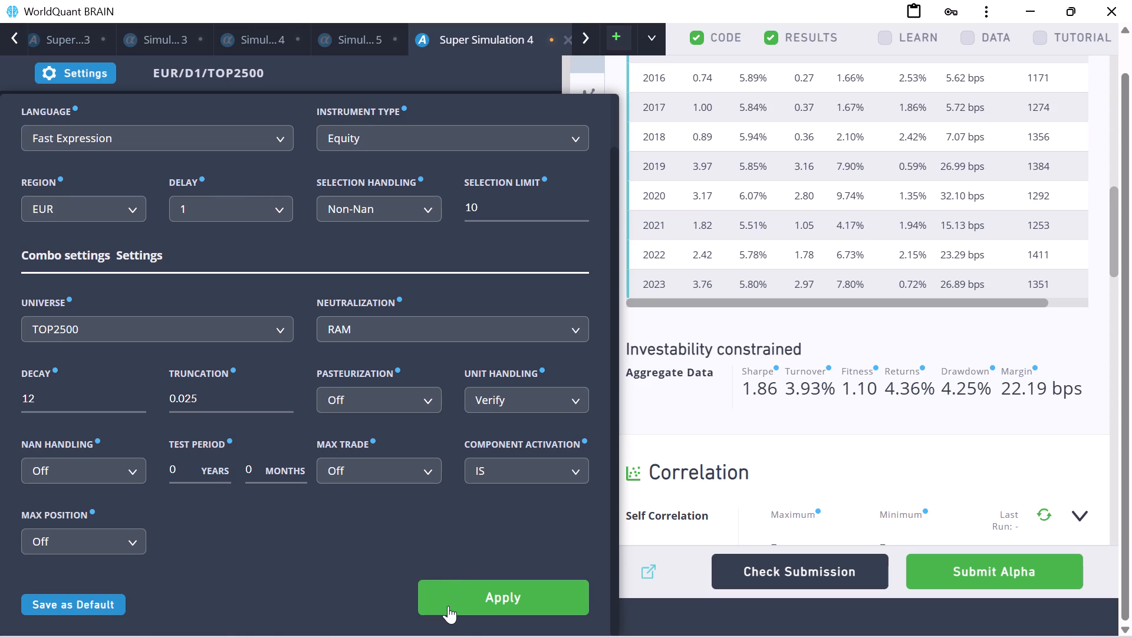
{"action": "left_click", "coordinate": [447, 606]}
{"action": "left_click", "coordinate": [401, 602]}
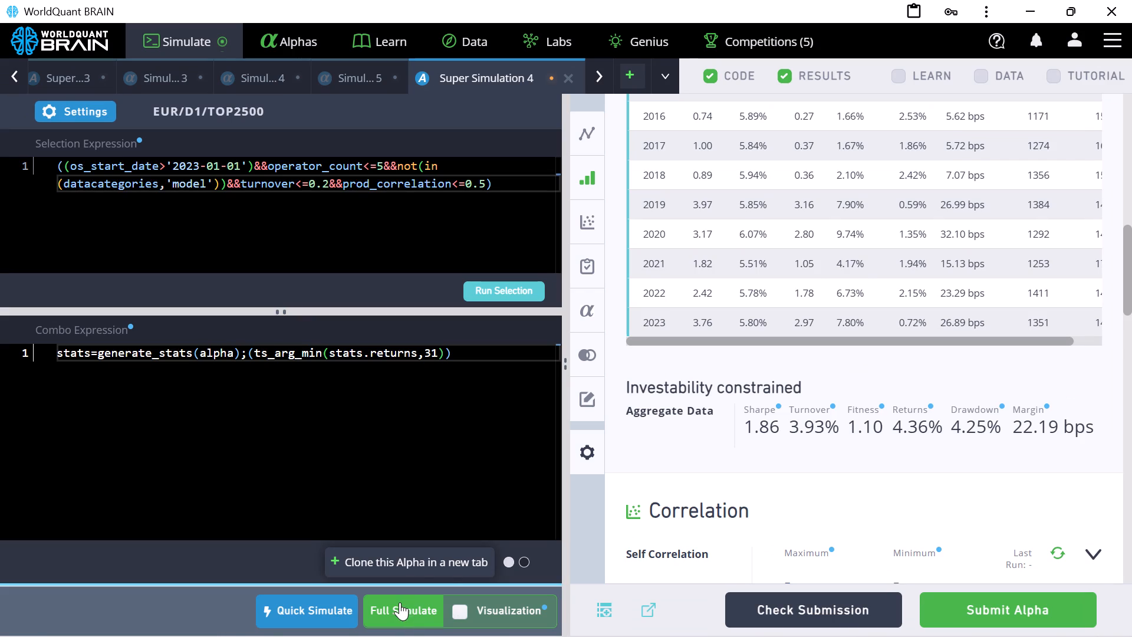
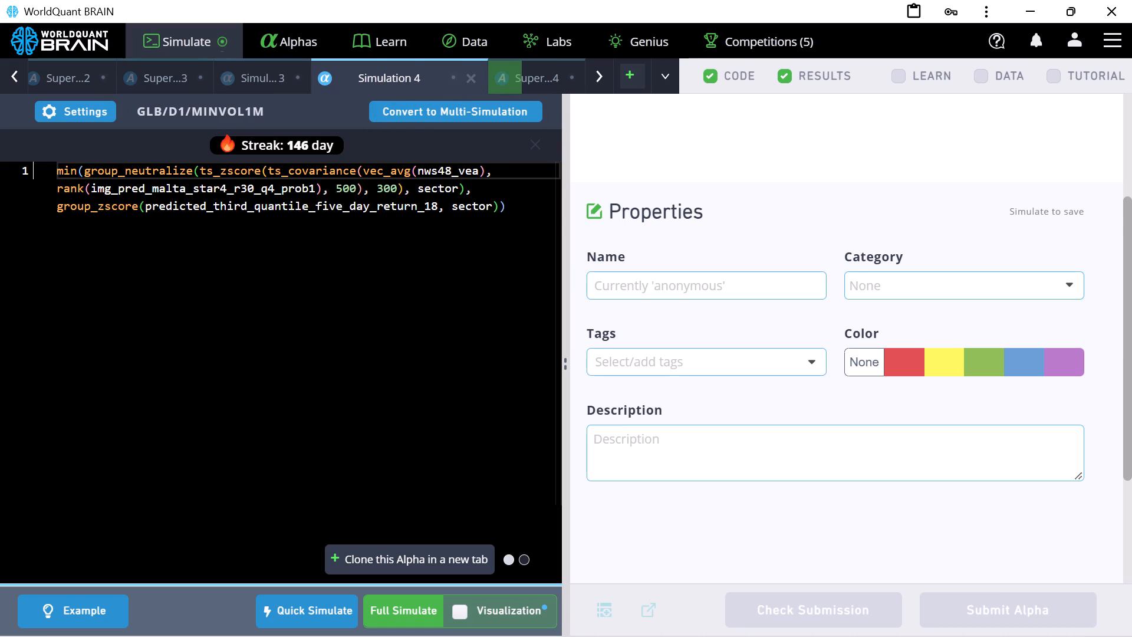
Close the unsimulated Simulation 4 and Simulation 3 tabs, discarding their code.
{"action": "left_click", "coordinate": [472, 75]}
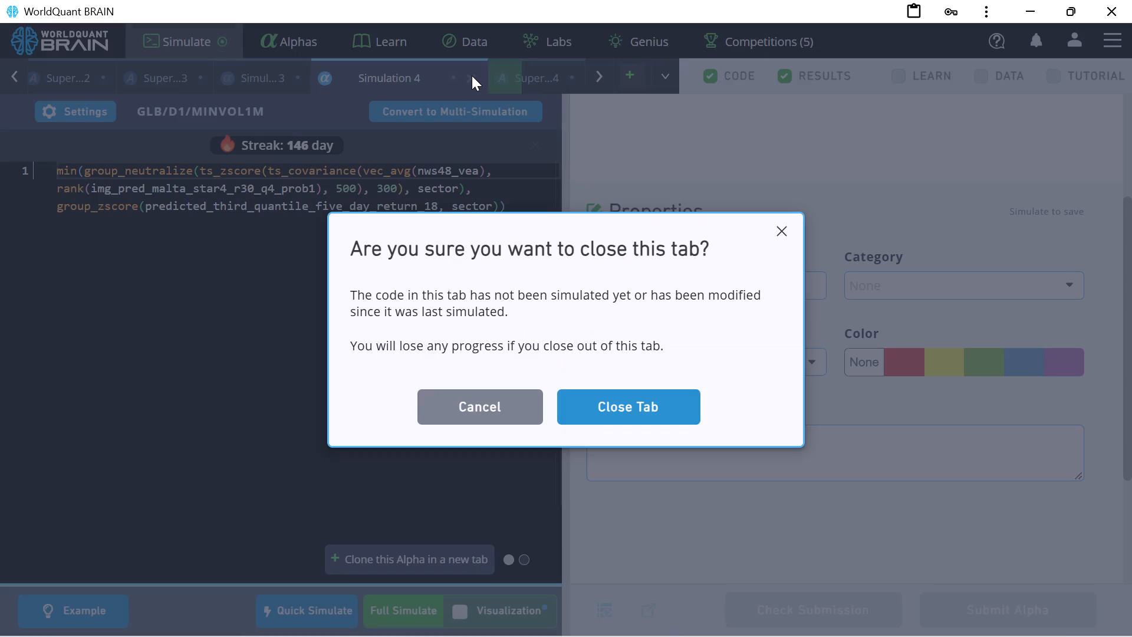
{"action": "left_click", "coordinate": [657, 410]}
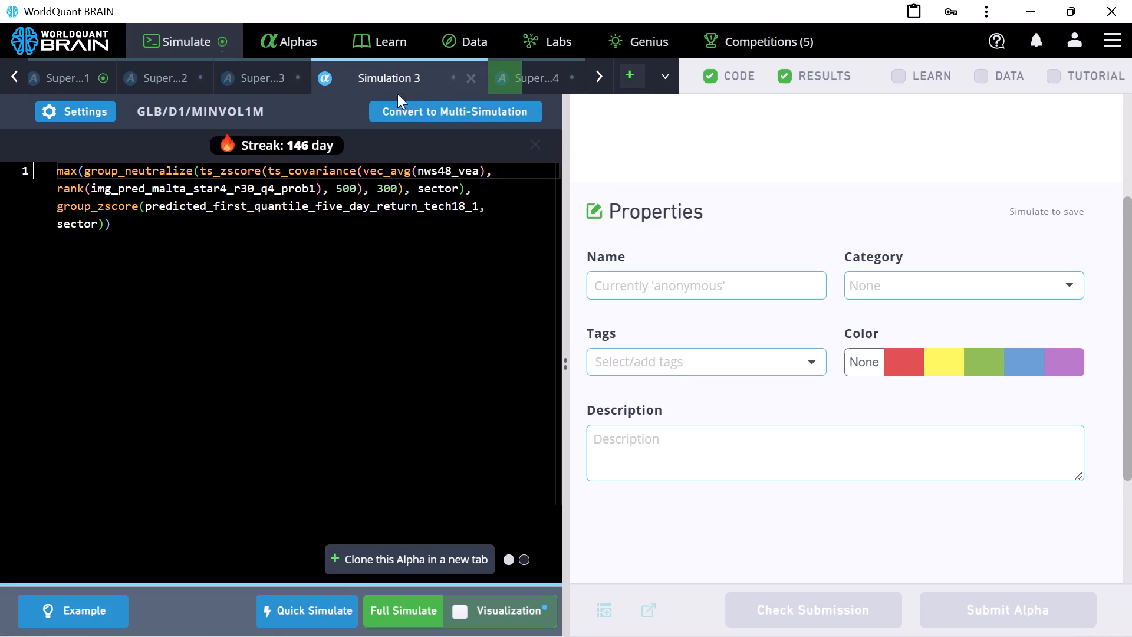
{"action": "left_click", "coordinate": [472, 77]}
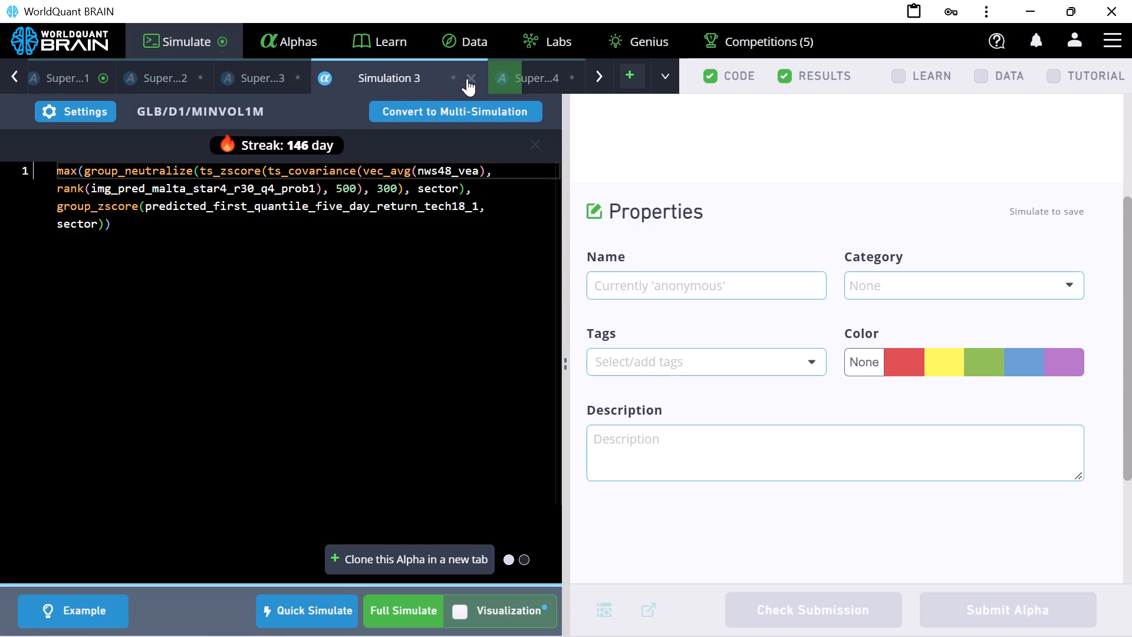
{"action": "left_click", "coordinate": [467, 78]}
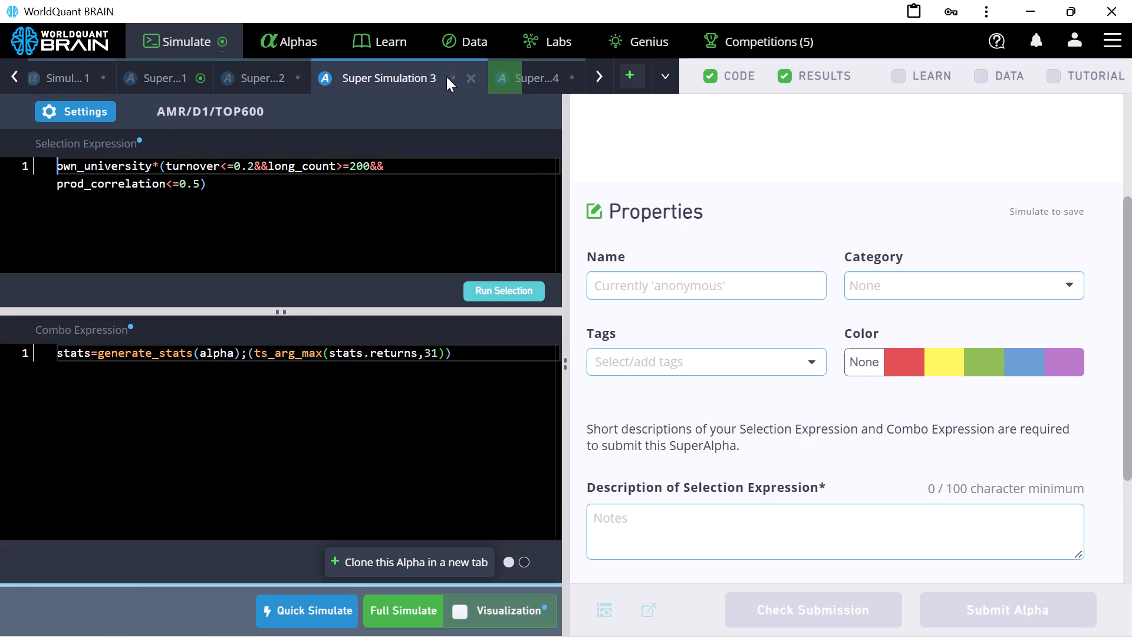
Configure Super Simulation 3 with region GLB, universe MINVOL1M, RAM neutralization and truncation 0.0008, apply the settings, and start a full simulation.
{"action": "left_click", "coordinate": [93, 109]}
{"action": "left_click", "coordinate": [83, 305]}
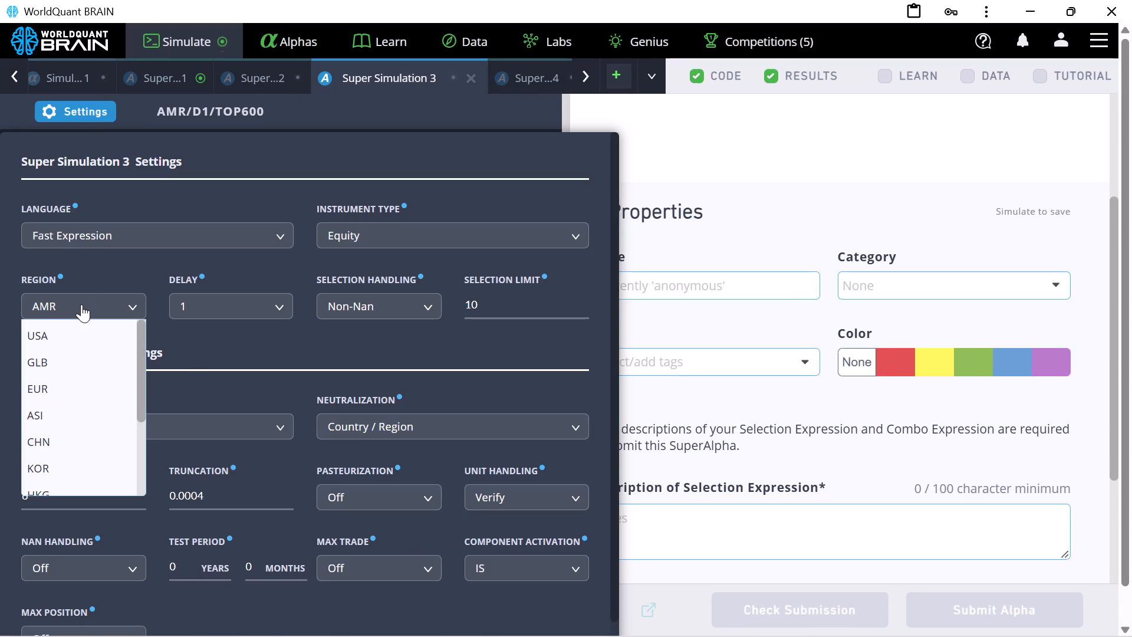
{"action": "scroll", "coordinate": [75, 431], "scroll_direction": "down", "scroll_amount": 4}
{"action": "scroll", "coordinate": [64, 376], "scroll_direction": "down", "scroll_amount": 4}
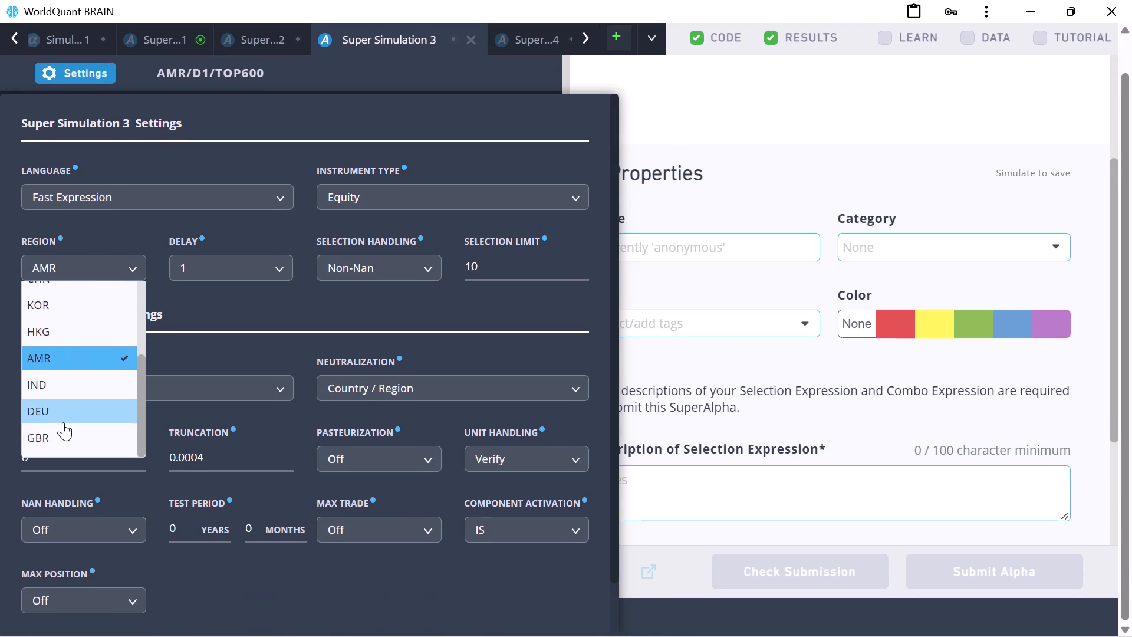
{"action": "scroll", "coordinate": [63, 422], "scroll_direction": "up", "scroll_amount": 2}
{"action": "left_click", "coordinate": [48, 325]}
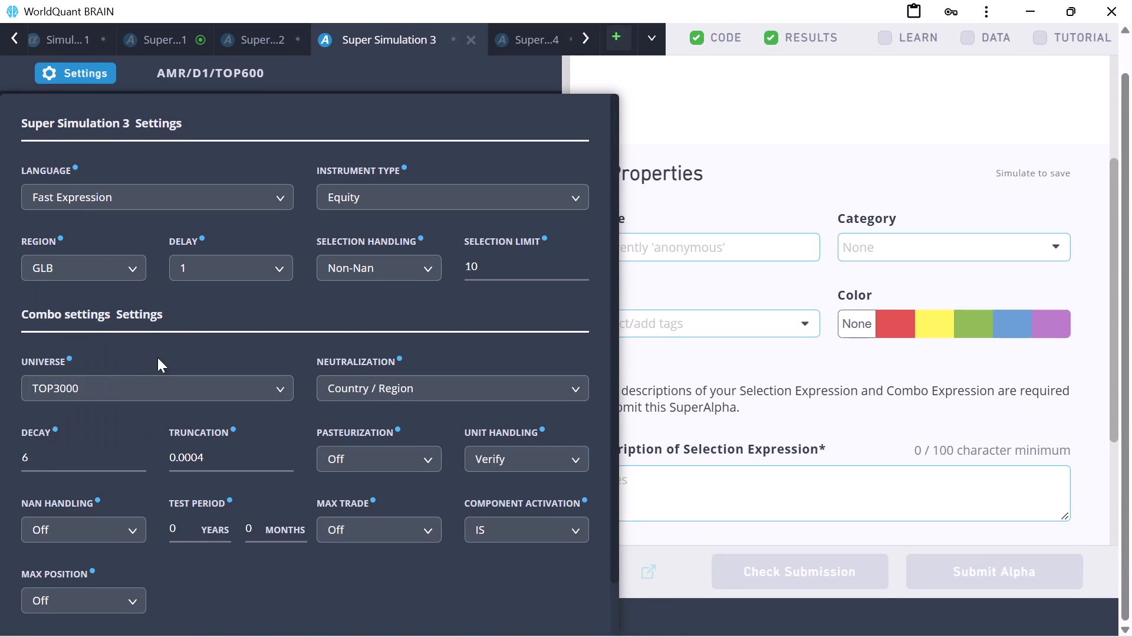
{"action": "left_click", "coordinate": [420, 380]}
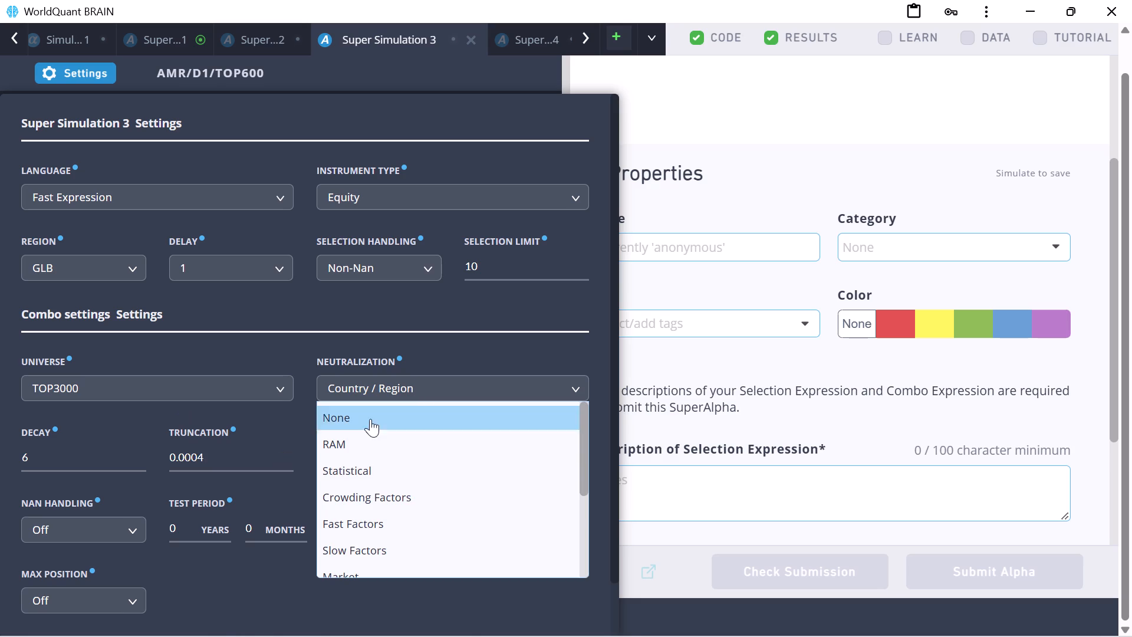
{"action": "left_click", "coordinate": [351, 444]}
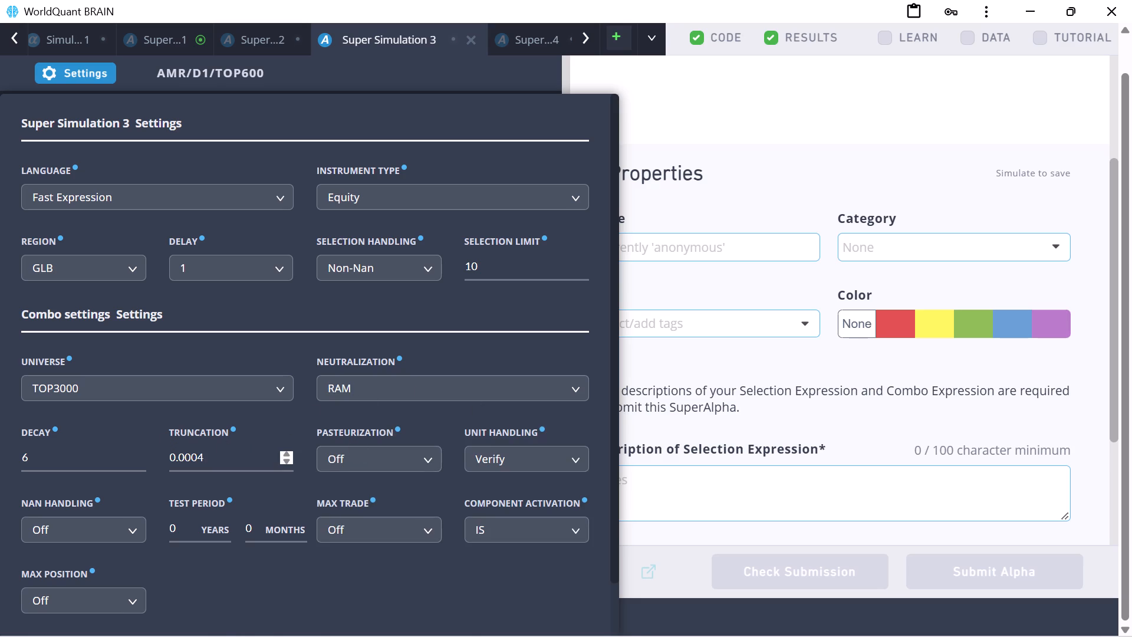
{"action": "left_click", "coordinate": [265, 454]}
{"action": "key", "text": "BackSpace"}
{"action": "key", "text": "8"}
{"action": "left_click", "coordinate": [82, 389]}
{"action": "left_click", "coordinate": [85, 441]}
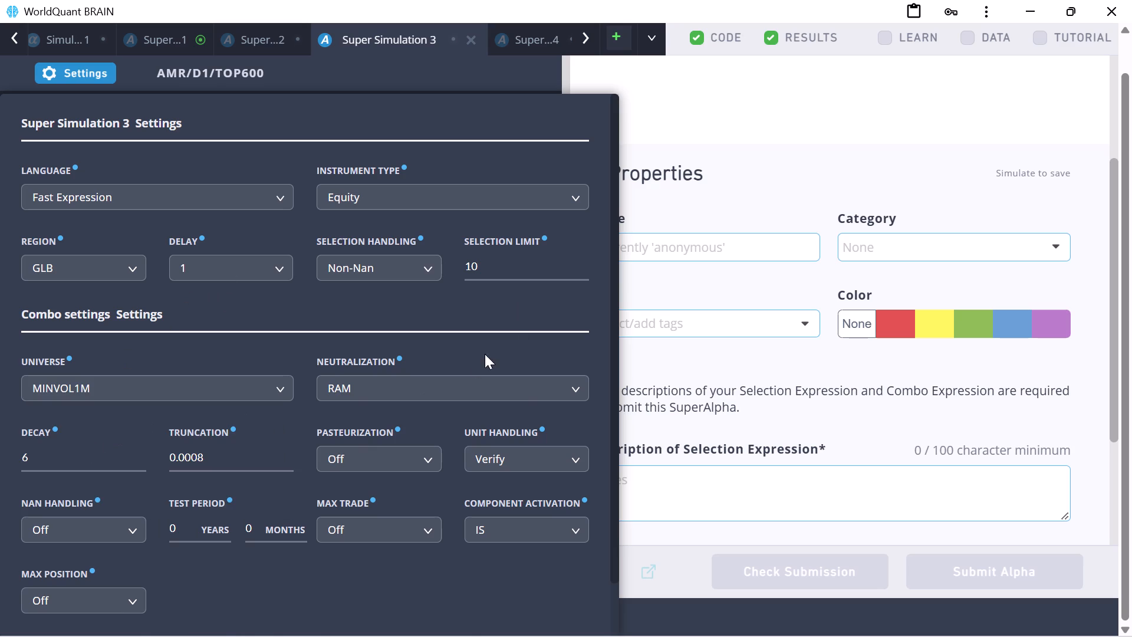
{"action": "scroll", "coordinate": [545, 353], "scroll_direction": "down", "scroll_amount": 6}
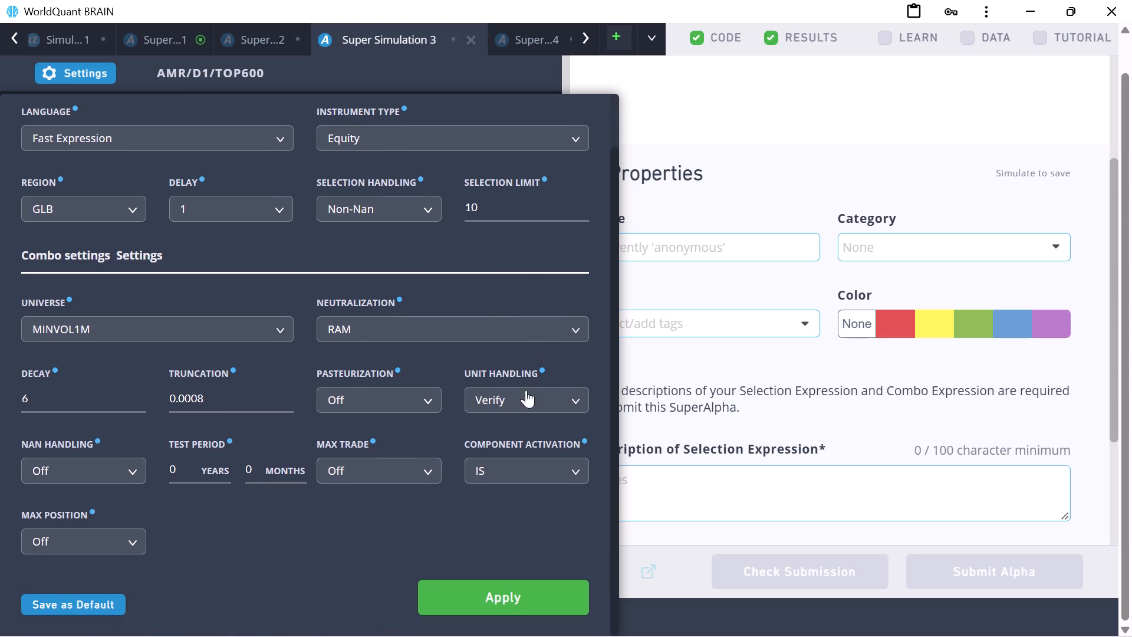
{"action": "left_click", "coordinate": [469, 597]}
{"action": "left_click", "coordinate": [385, 612]}
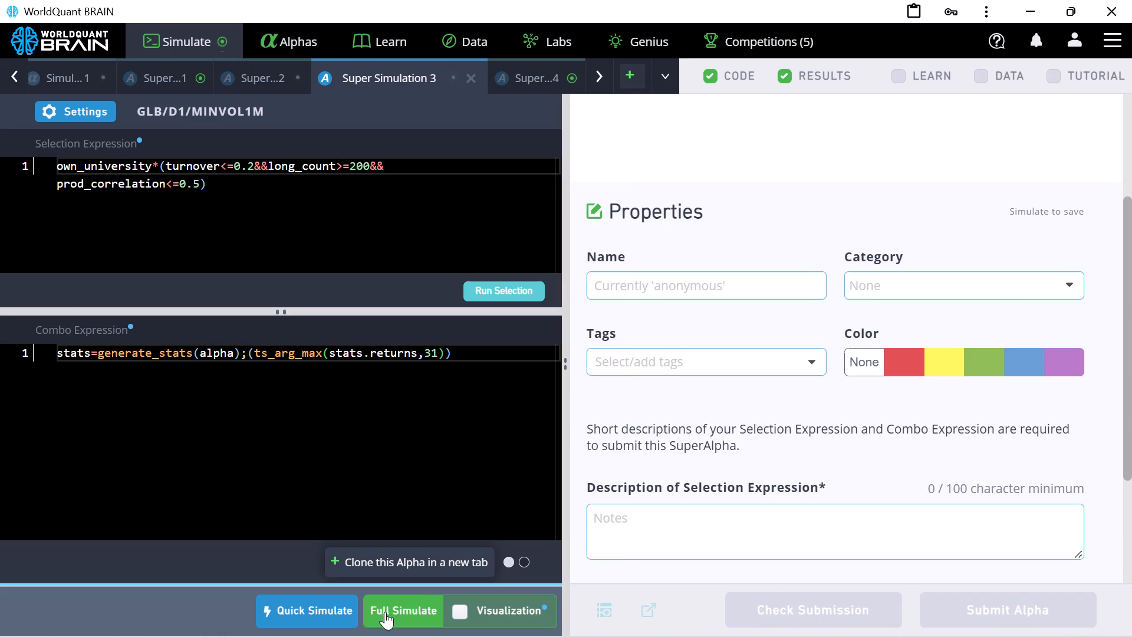
Switch to the Brave browser and pause the Dj B TheSpinDokta Reggae love Riddims video on YouTube.
{"action": "left_click", "coordinate": [647, 614]}
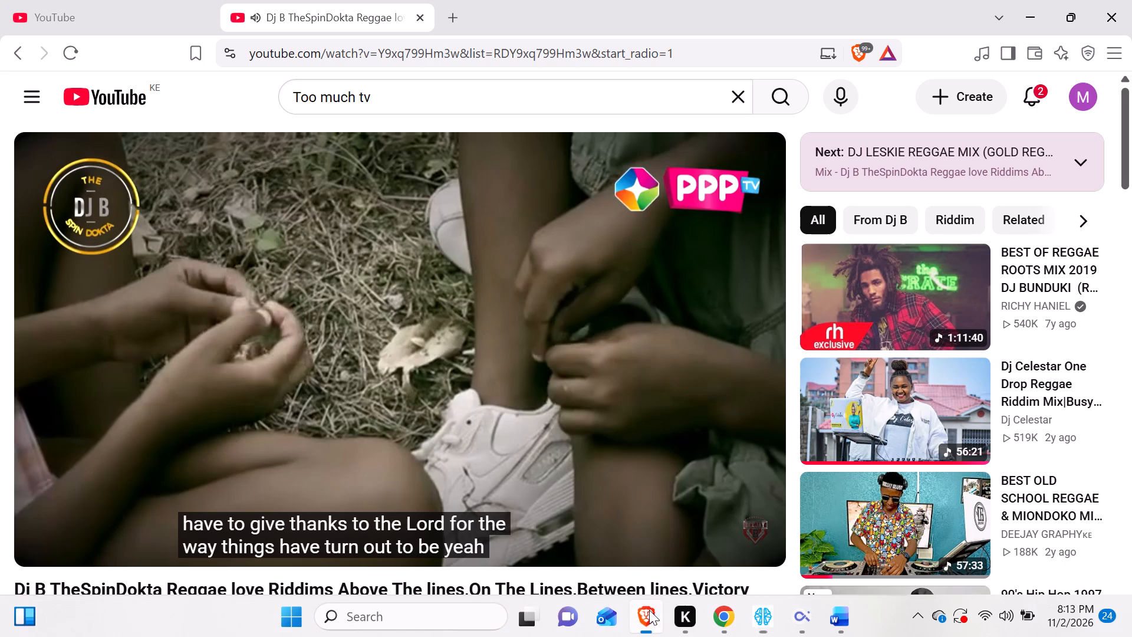
{"action": "left_click", "coordinate": [473, 342]}
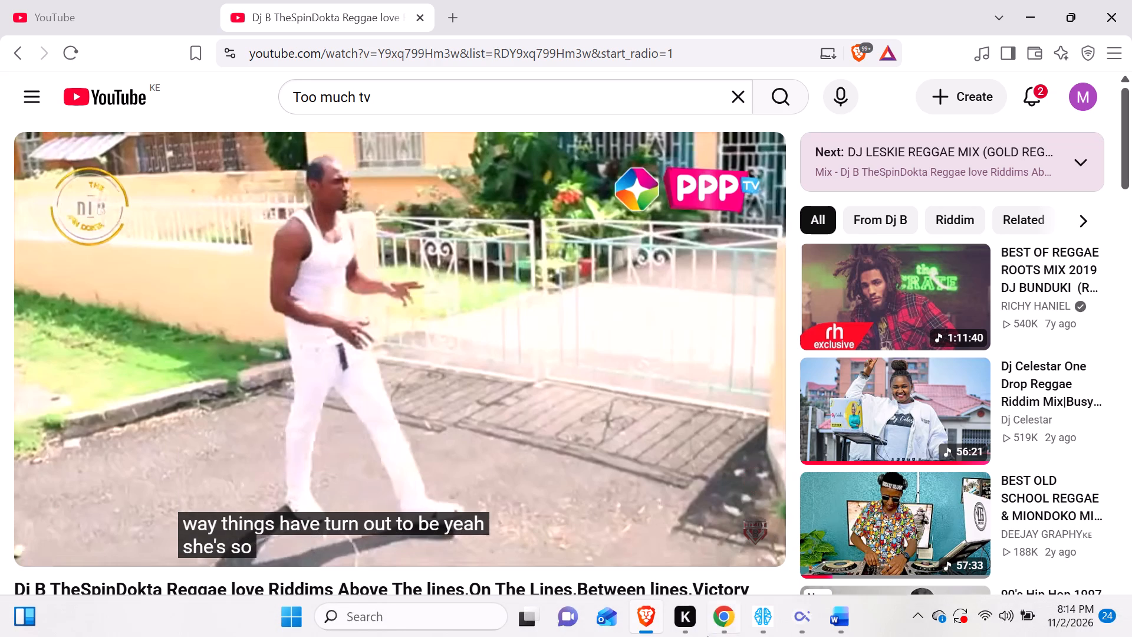
Switch back to the WorldQuant BRAIN app.
{"action": "left_click", "coordinate": [768, 612]}
{"action": "left_click", "coordinate": [759, 619]}
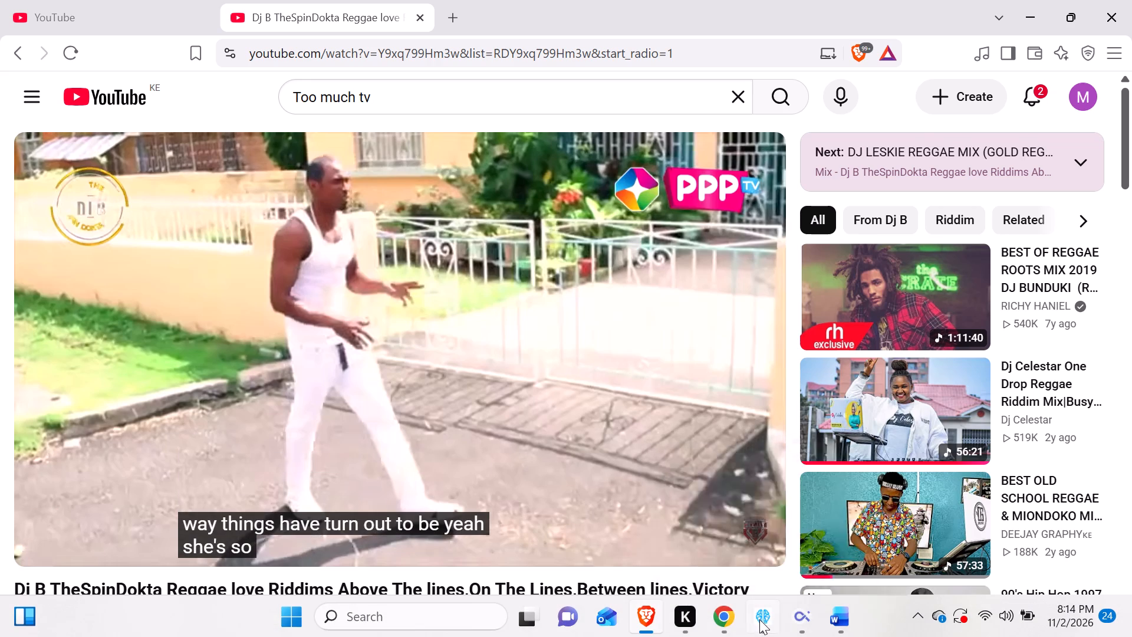
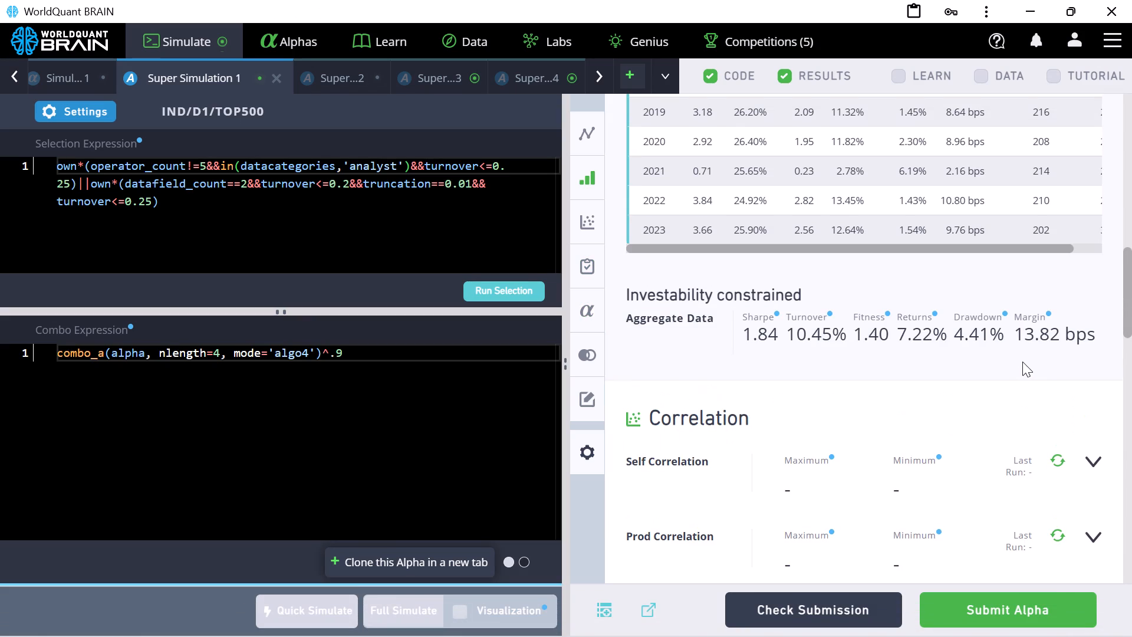
Set Super Simulation 1's neutralization to Fast Factors, apply the settings, and start a full simulation.
{"action": "scroll", "coordinate": [1022, 362], "scroll_direction": "up", "scroll_amount": 4}
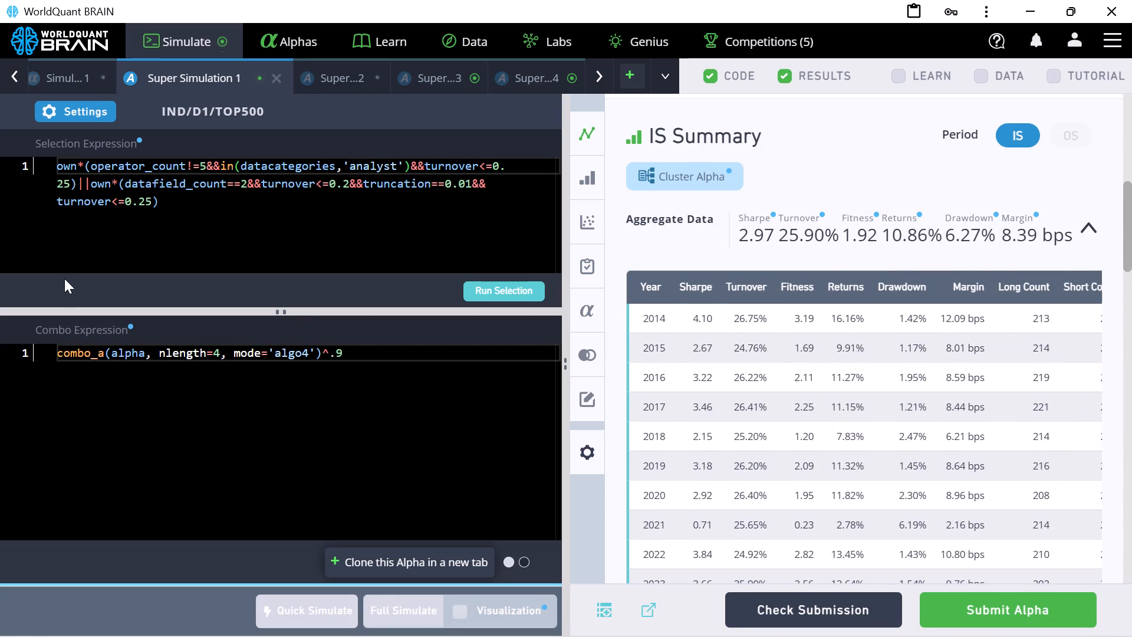
{"action": "left_click", "coordinate": [90, 119]}
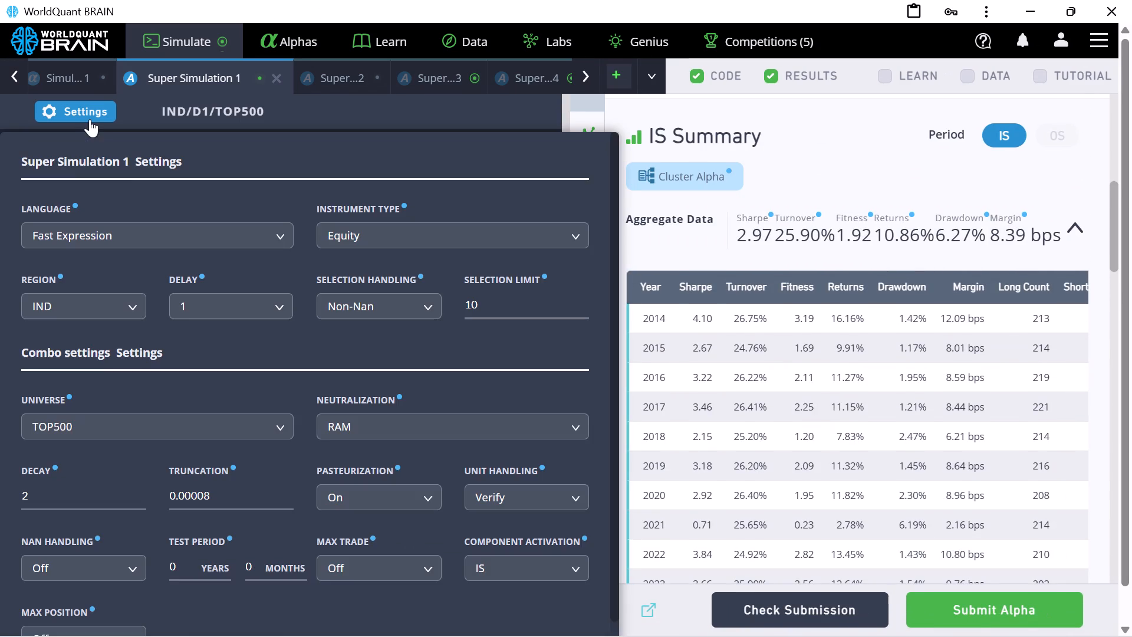
{"action": "left_click", "coordinate": [343, 423]}
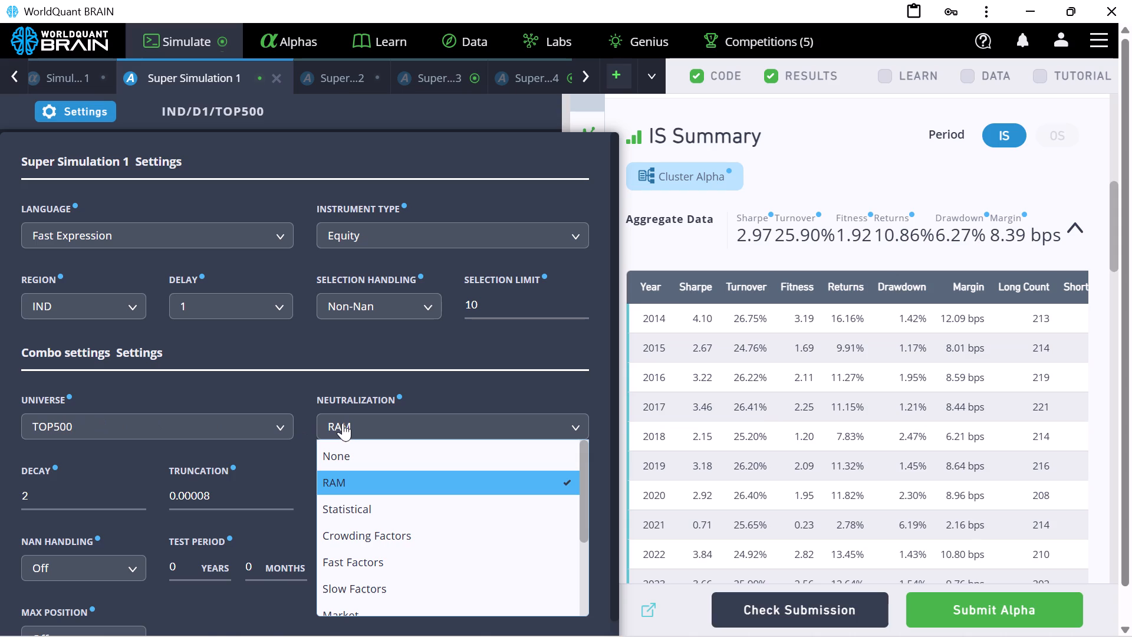
{"action": "left_click", "coordinate": [377, 544]}
{"action": "left_click", "coordinate": [374, 419]}
{"action": "scroll", "coordinate": [463, 506], "scroll_direction": "down", "scroll_amount": 3}
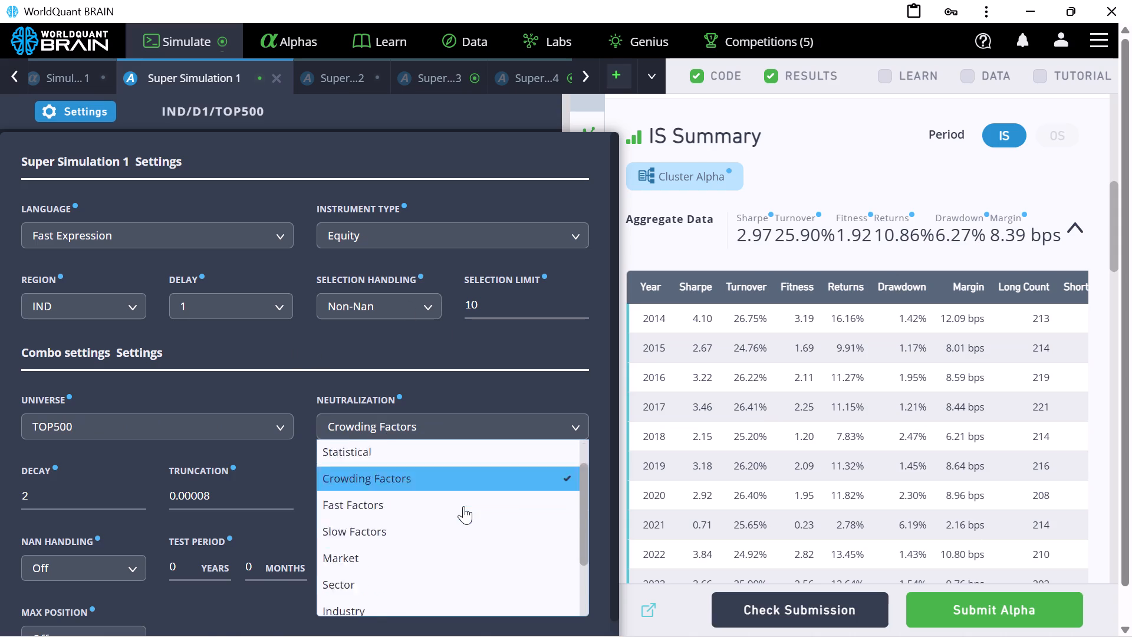
{"action": "scroll", "coordinate": [443, 507], "scroll_direction": "up", "scroll_amount": 2}
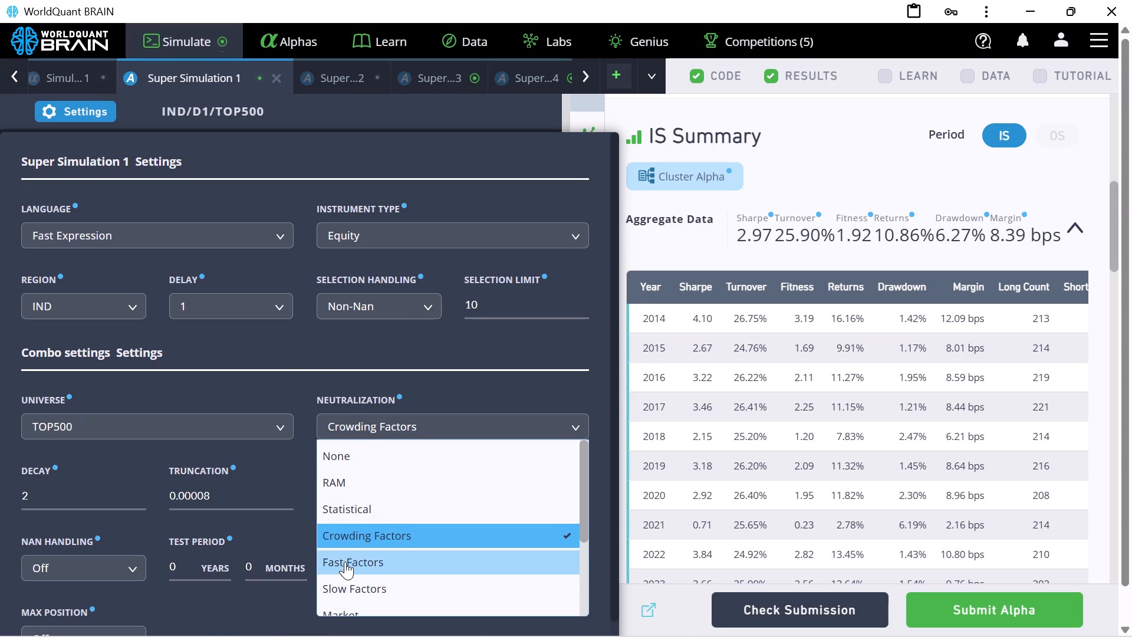
{"action": "left_click", "coordinate": [345, 562]}
{"action": "scroll", "coordinate": [507, 409], "scroll_direction": "down", "scroll_amount": 12}
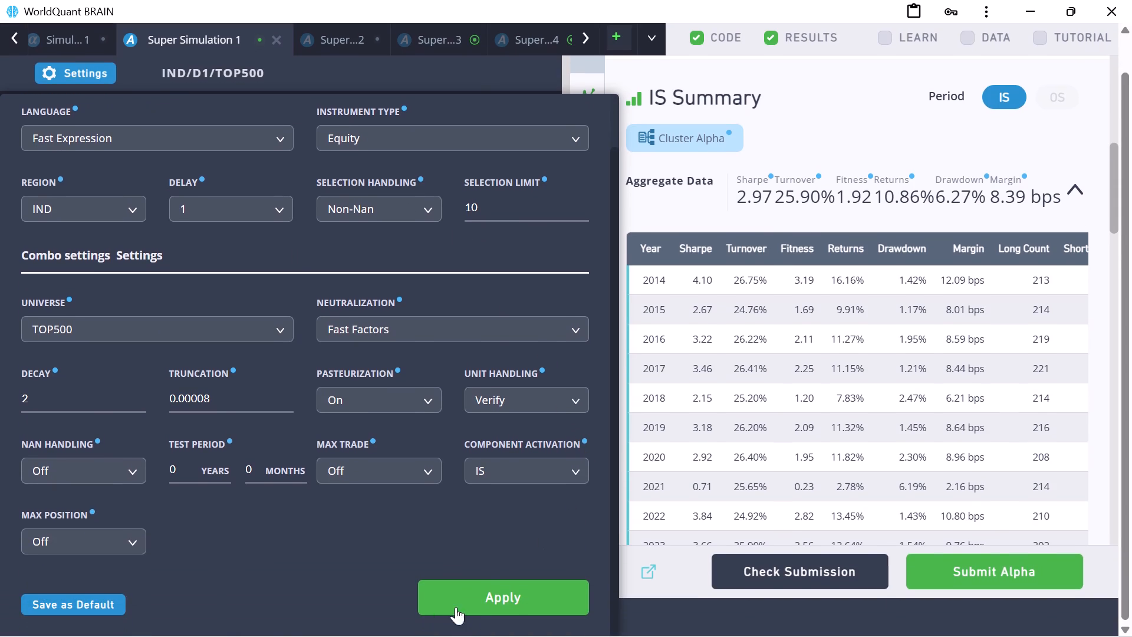
{"action": "left_click", "coordinate": [456, 606]}
{"action": "left_click", "coordinate": [400, 604]}
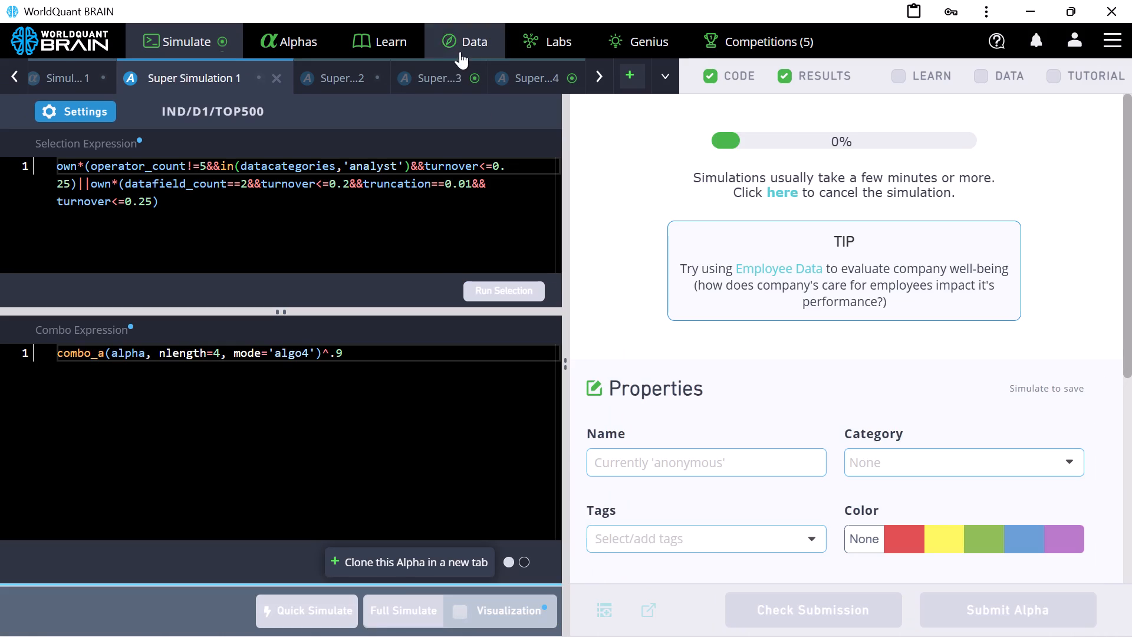
Run the Prod Correlation check on Super Simulation 3 and review its regional and IS Summary results.
{"action": "left_click", "coordinate": [452, 75]}
{"action": "scroll", "coordinate": [866, 241], "scroll_direction": "down", "scroll_amount": 1}
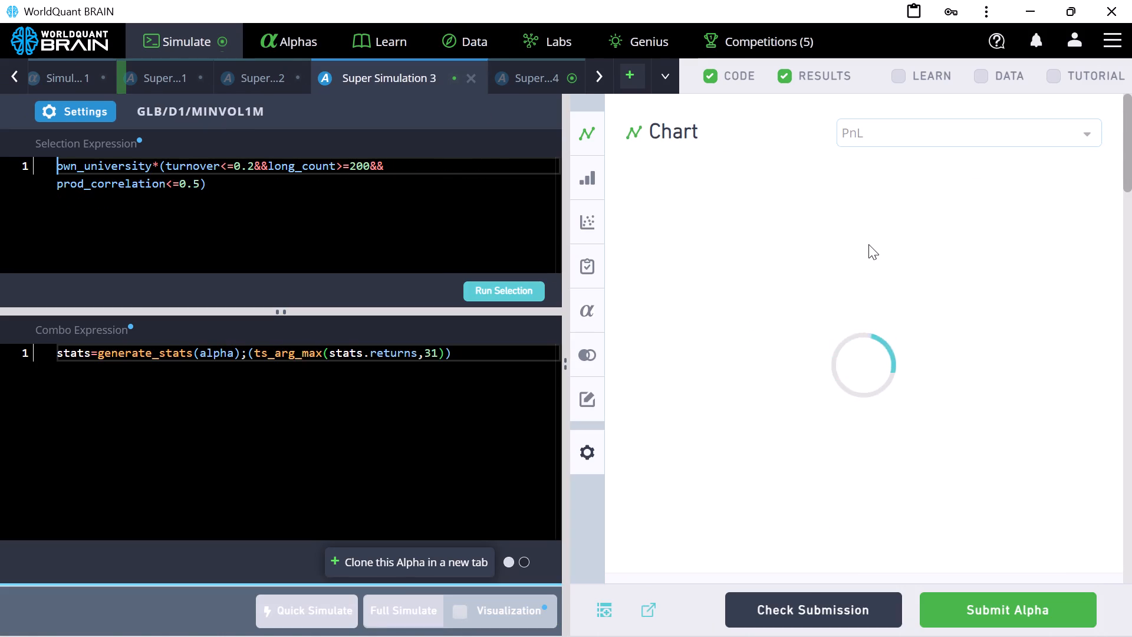
{"action": "scroll", "coordinate": [868, 244], "scroll_direction": "down", "scroll_amount": 6}
{"action": "scroll", "coordinate": [903, 254], "scroll_direction": "up", "scroll_amount": 4}
{"action": "scroll", "coordinate": [904, 258], "scroll_direction": "down", "scroll_amount": 7}
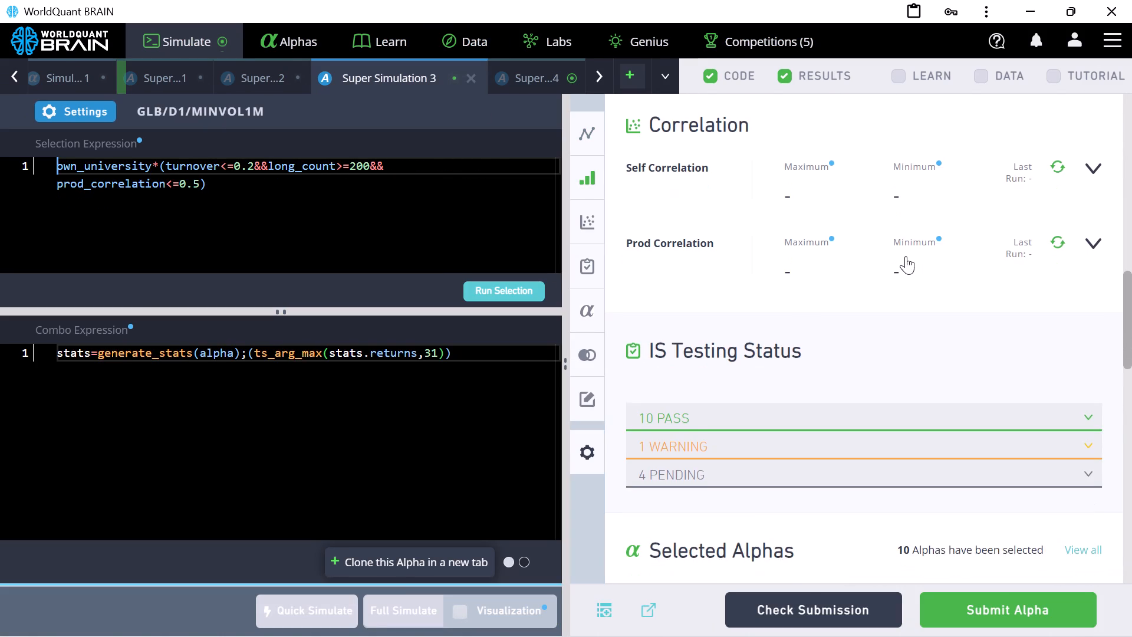
{"action": "scroll", "coordinate": [906, 256], "scroll_direction": "down", "scroll_amount": 5}
{"action": "scroll", "coordinate": [906, 256], "scroll_direction": "up", "scroll_amount": 6}
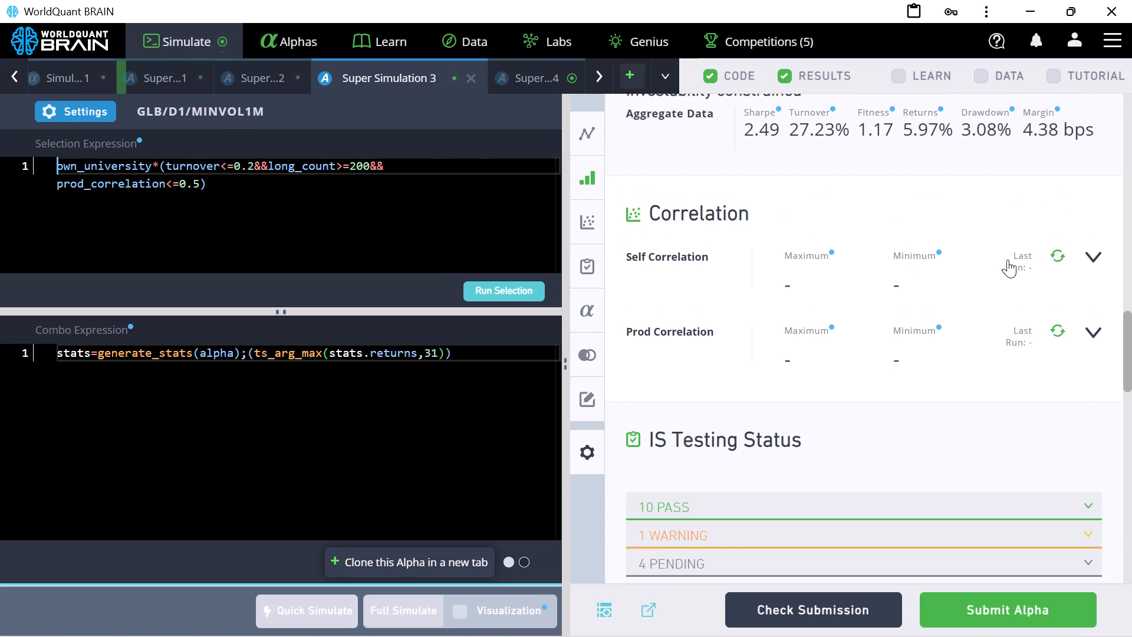
{"action": "left_click", "coordinate": [1057, 334]}
{"action": "scroll", "coordinate": [1014, 305], "scroll_direction": "up", "scroll_amount": 4}
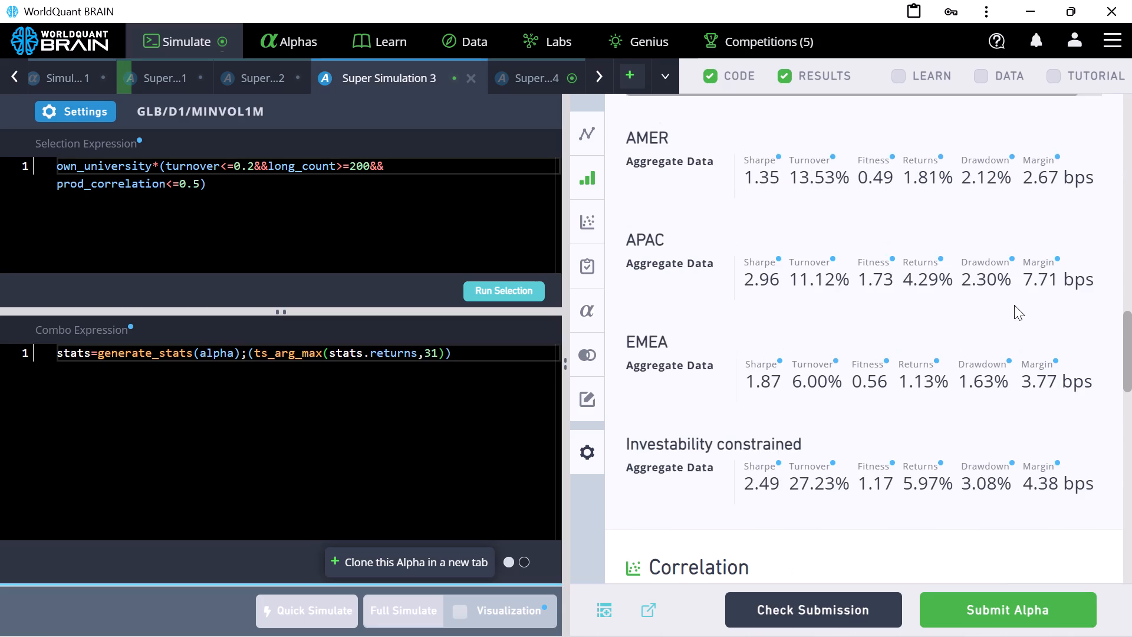
{"action": "scroll", "coordinate": [1014, 305], "scroll_direction": "up", "scroll_amount": 7}
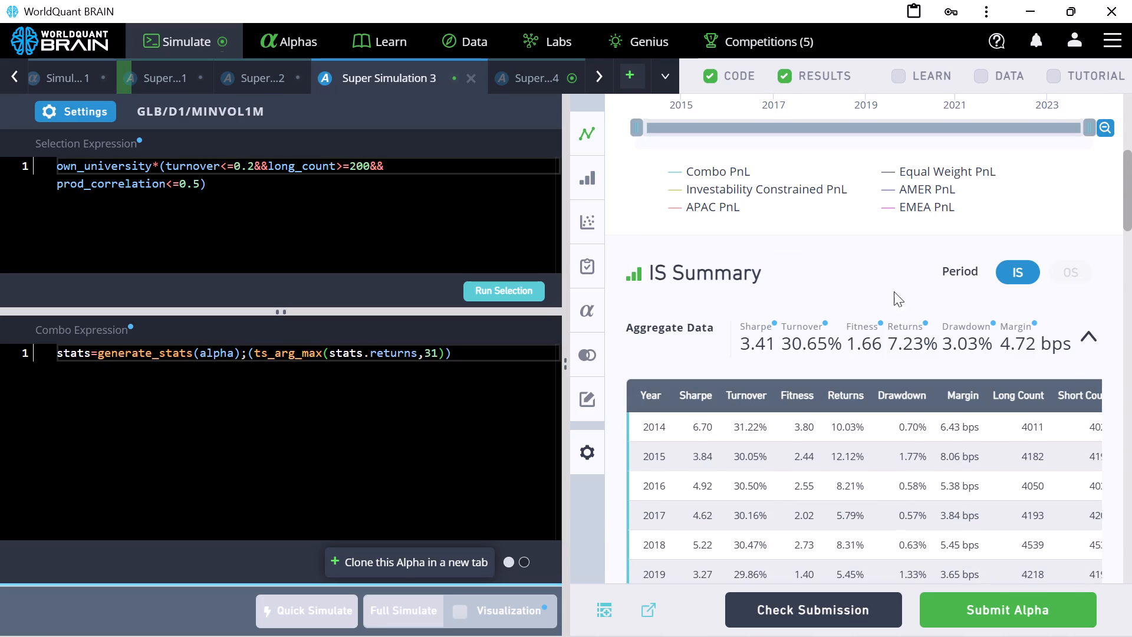
{"action": "scroll", "coordinate": [927, 305], "scroll_direction": "down", "scroll_amount": 11}
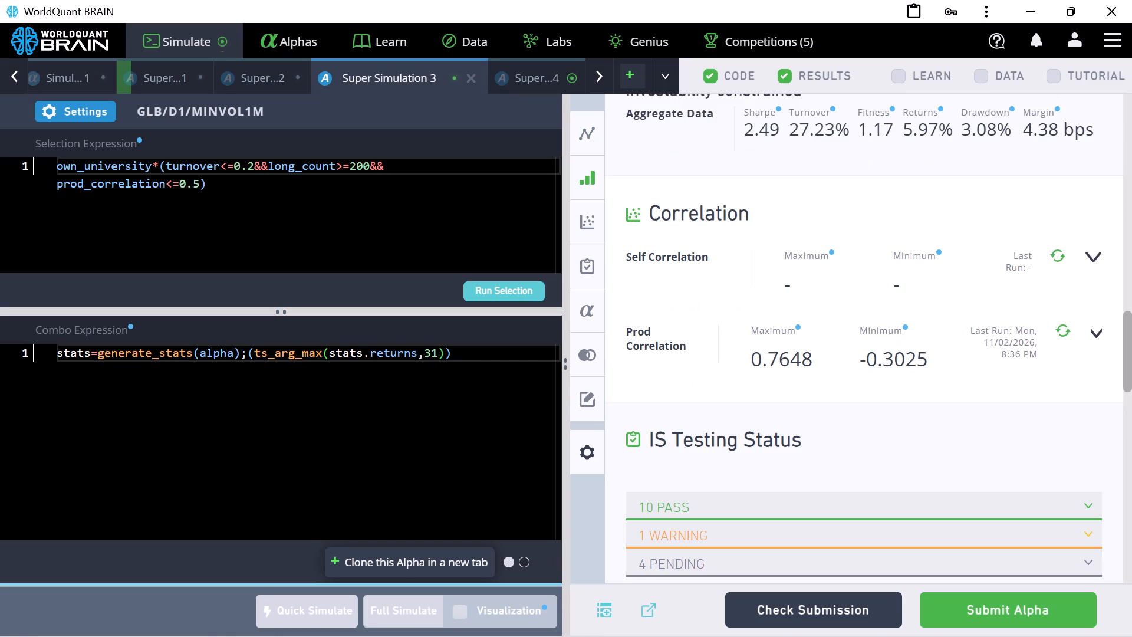
Set Super Simulation 3's decay to 8 and truncation to 0.0025, apply the settings, and start a full simulation.
{"action": "left_click", "coordinate": [99, 109]}
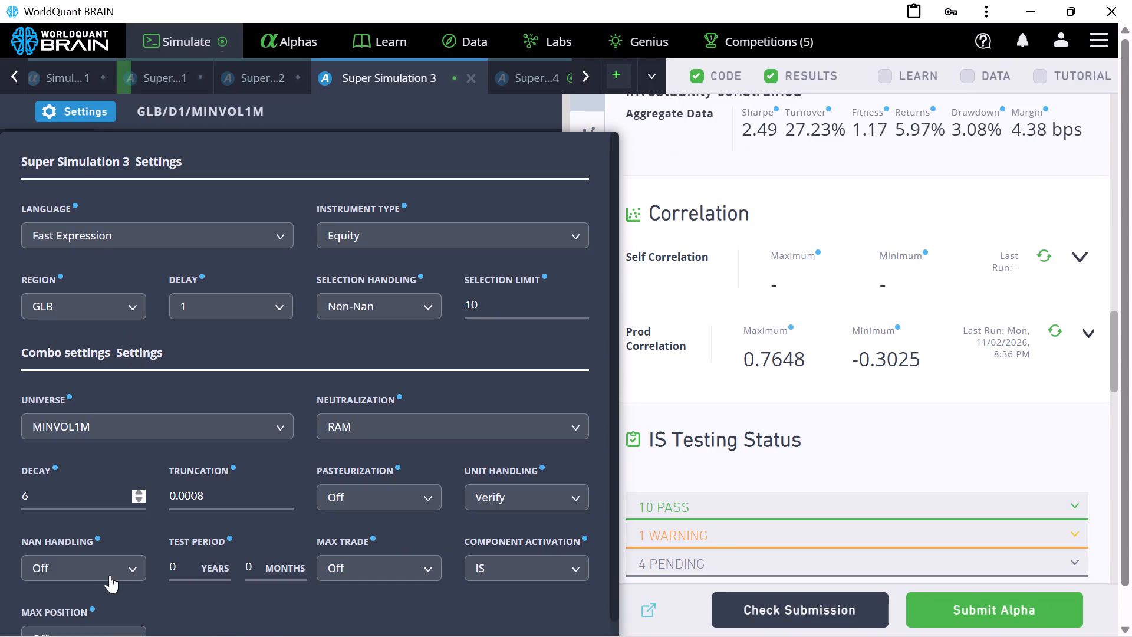
{"action": "double_click", "coordinate": [140, 494]}
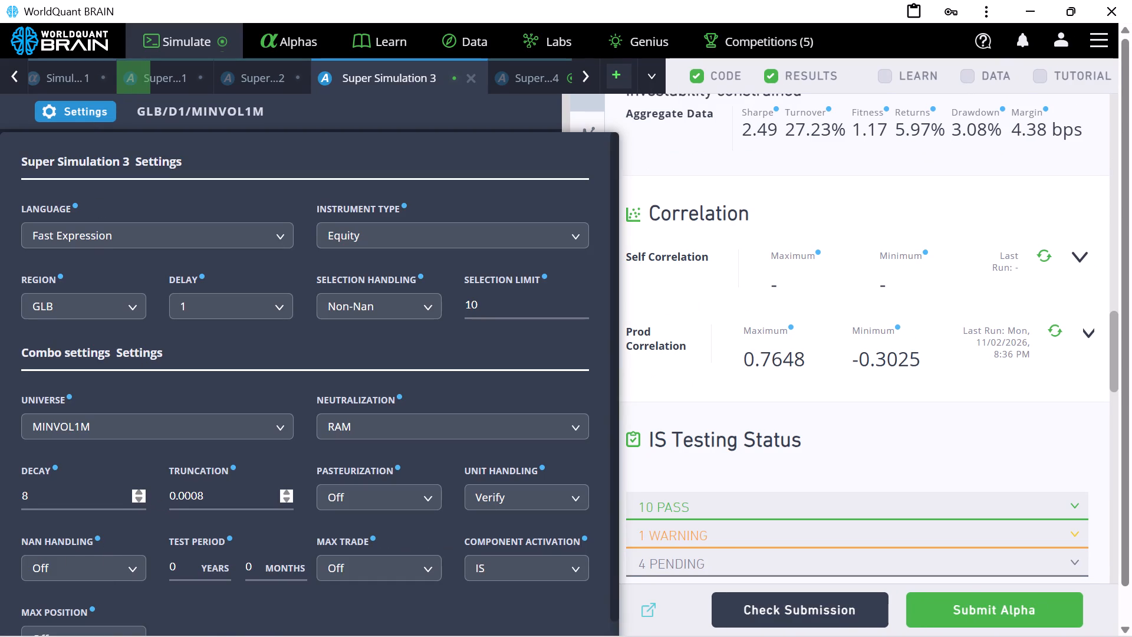
{"action": "left_click", "coordinate": [229, 500]}
{"action": "key", "text": "BackSpace"}
{"action": "key", "text": "BackSpace"}
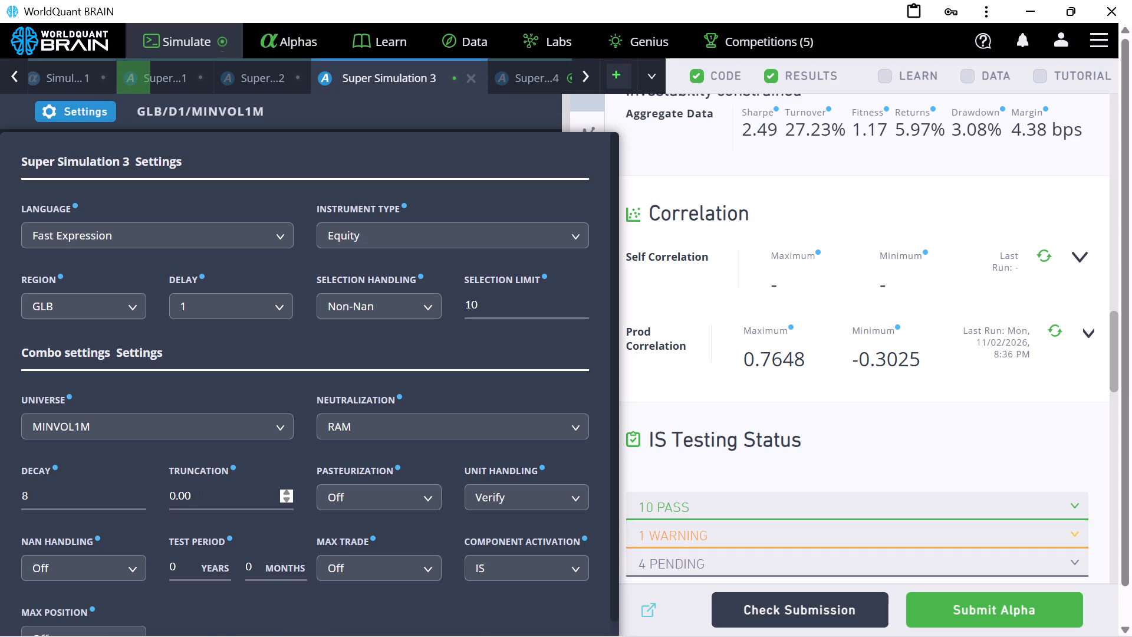
{"action": "key", "text": "2"}
{"action": "key", "text": "5"}
{"action": "scroll", "coordinate": [492, 230], "scroll_direction": "down", "scroll_amount": 6}
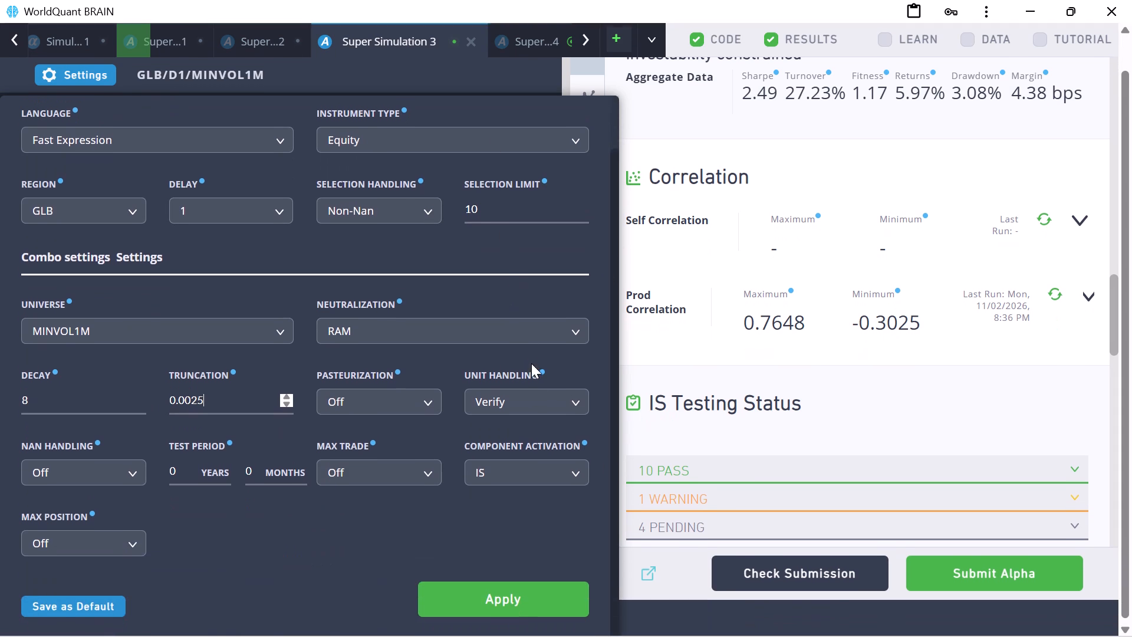
{"action": "scroll", "coordinate": [535, 391], "scroll_direction": "down", "scroll_amount": 1}
{"action": "scroll", "coordinate": [473, 511], "scroll_direction": "down", "scroll_amount": 5}
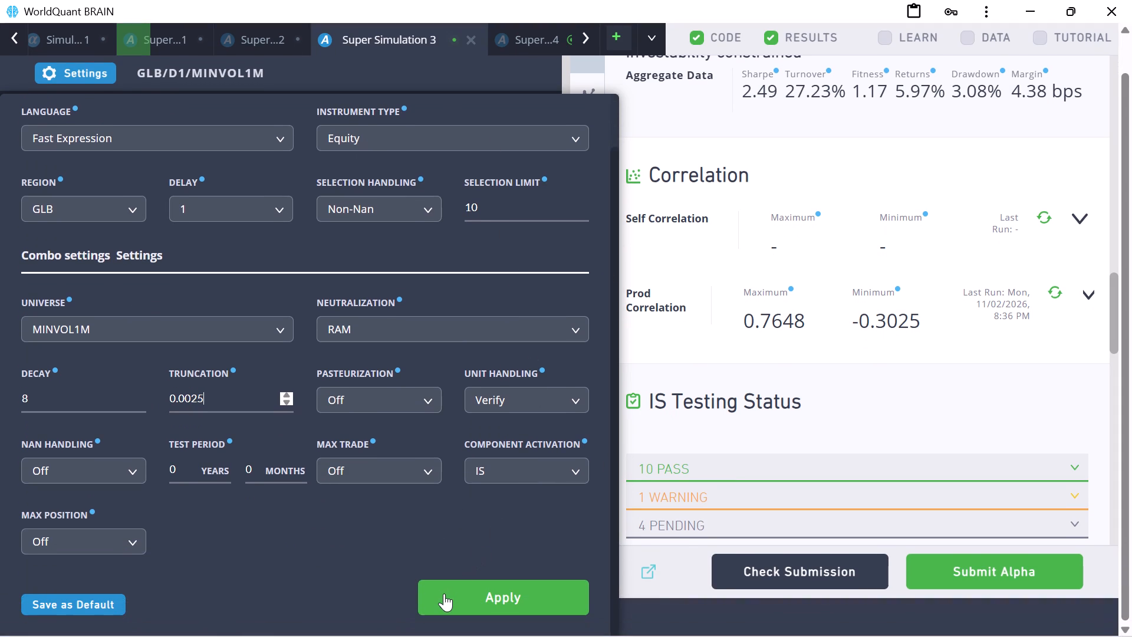
{"action": "left_click", "coordinate": [444, 593]}
{"action": "left_click", "coordinate": [408, 608]}
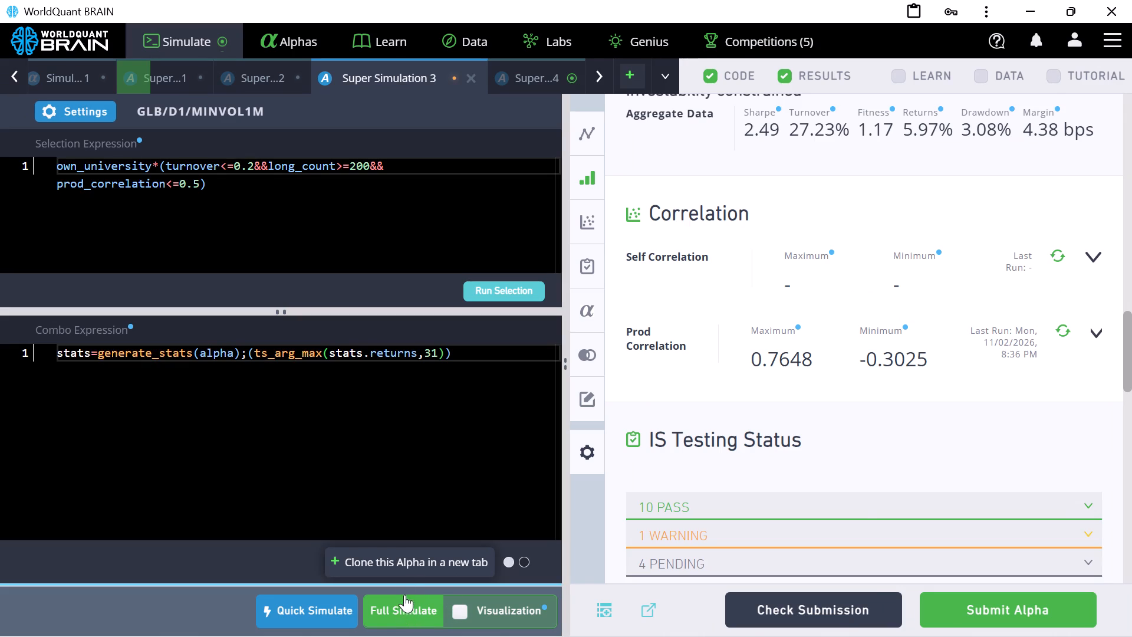
Review Super Simulation 4's EUR/D1/TOP2500 results and run its Prod Correlation check.
{"action": "left_click", "coordinate": [549, 77]}
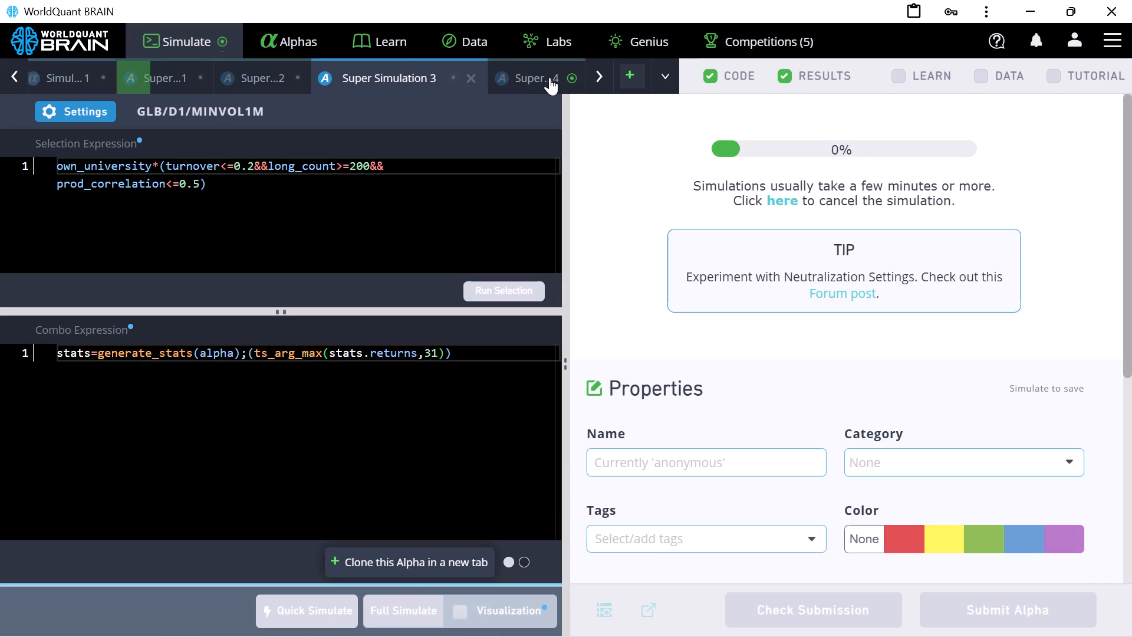
{"action": "scroll", "coordinate": [868, 197], "scroll_direction": "down", "scroll_amount": 5}
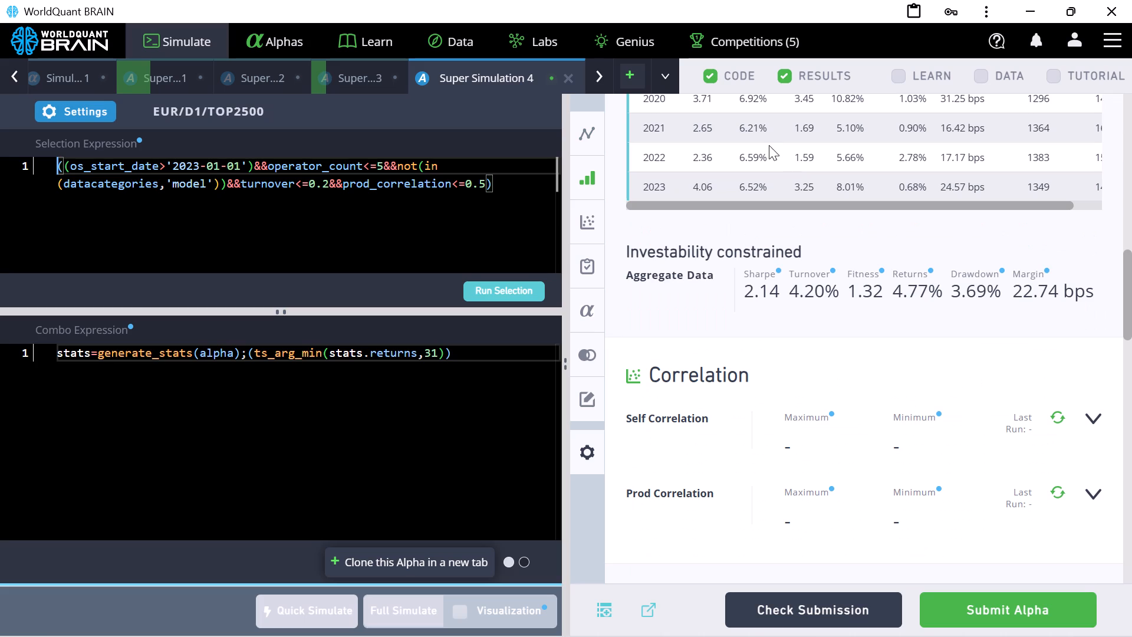
{"action": "scroll", "coordinate": [1058, 422], "scroll_direction": "down", "scroll_amount": 1}
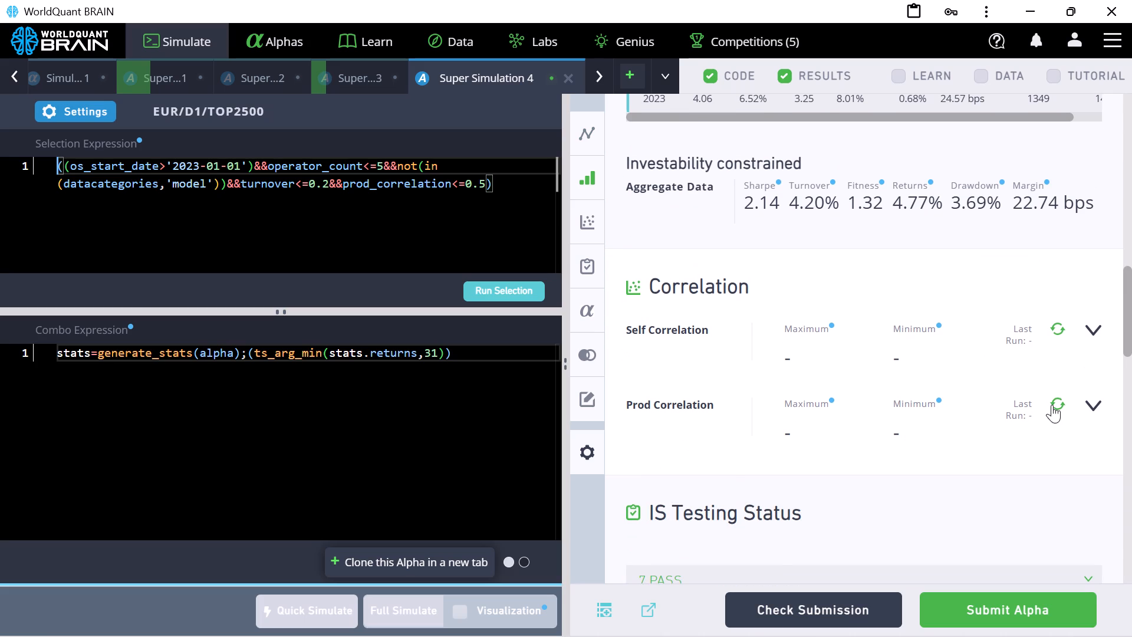
{"action": "left_click", "coordinate": [1059, 407]}
{"action": "scroll", "coordinate": [927, 362], "scroll_direction": "up", "scroll_amount": 5}
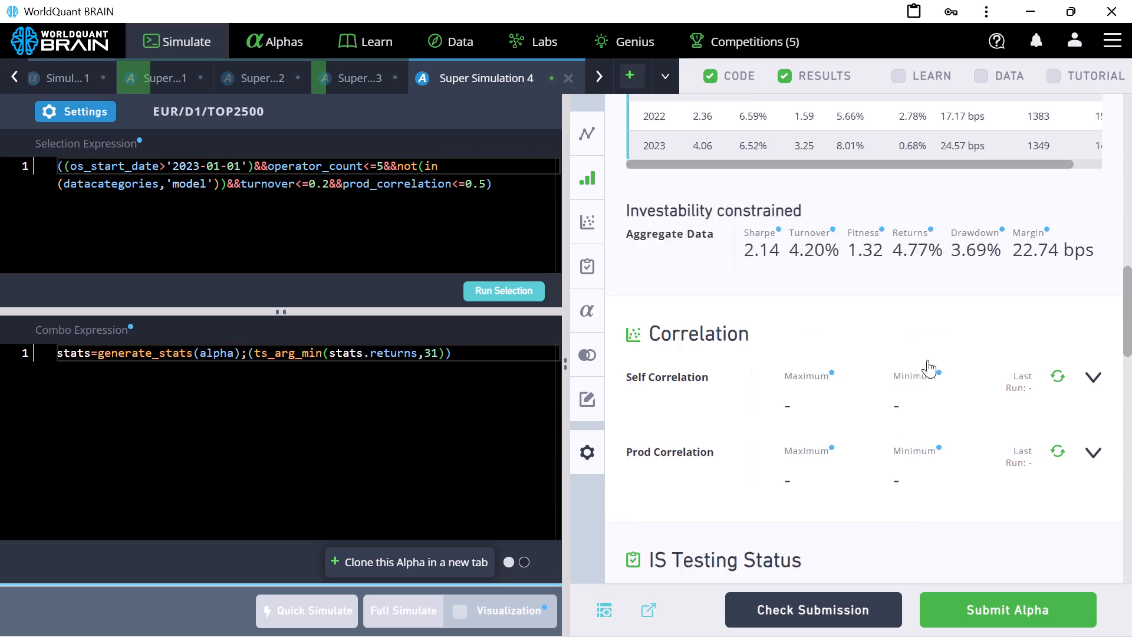
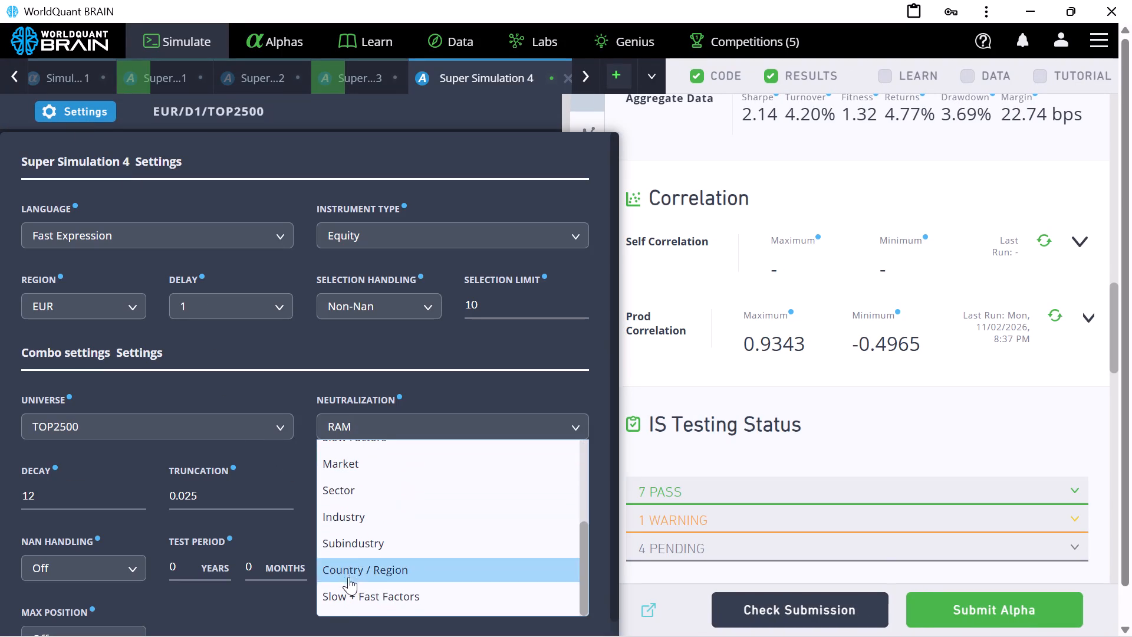
Set Super Simulation 4's neutralization to Subindustry, apply the settings, and start a full simulation.
{"action": "left_click", "coordinate": [363, 546]}
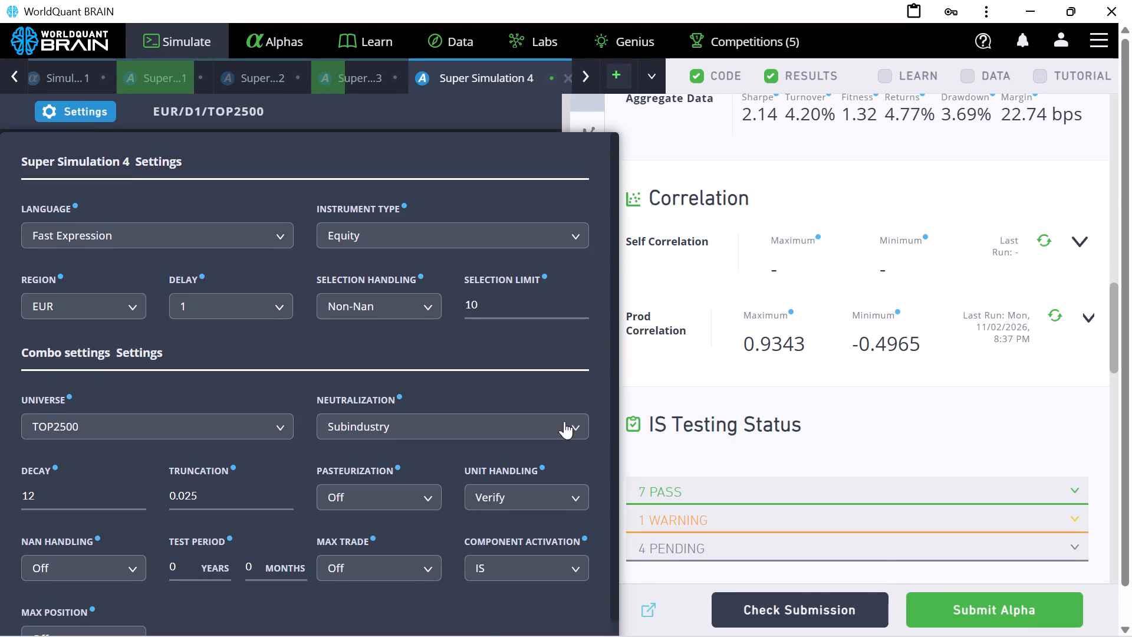
{"action": "scroll", "coordinate": [594, 361], "scroll_direction": "down", "scroll_amount": 7}
{"action": "scroll", "coordinate": [527, 461], "scroll_direction": "down", "scroll_amount": 6}
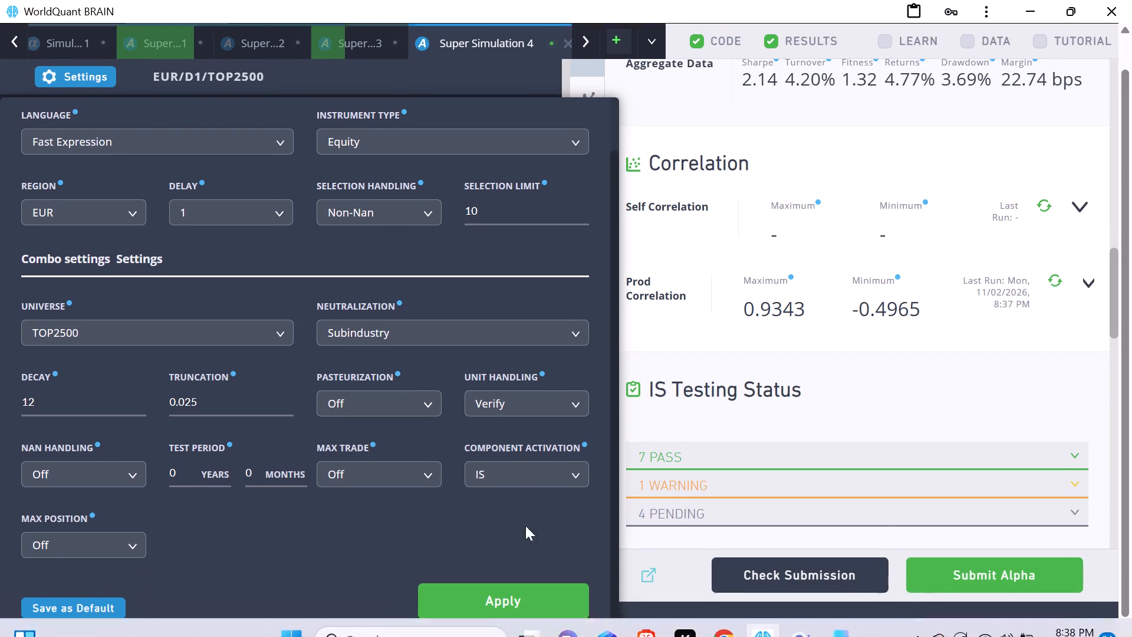
{"action": "left_click", "coordinate": [482, 596]}
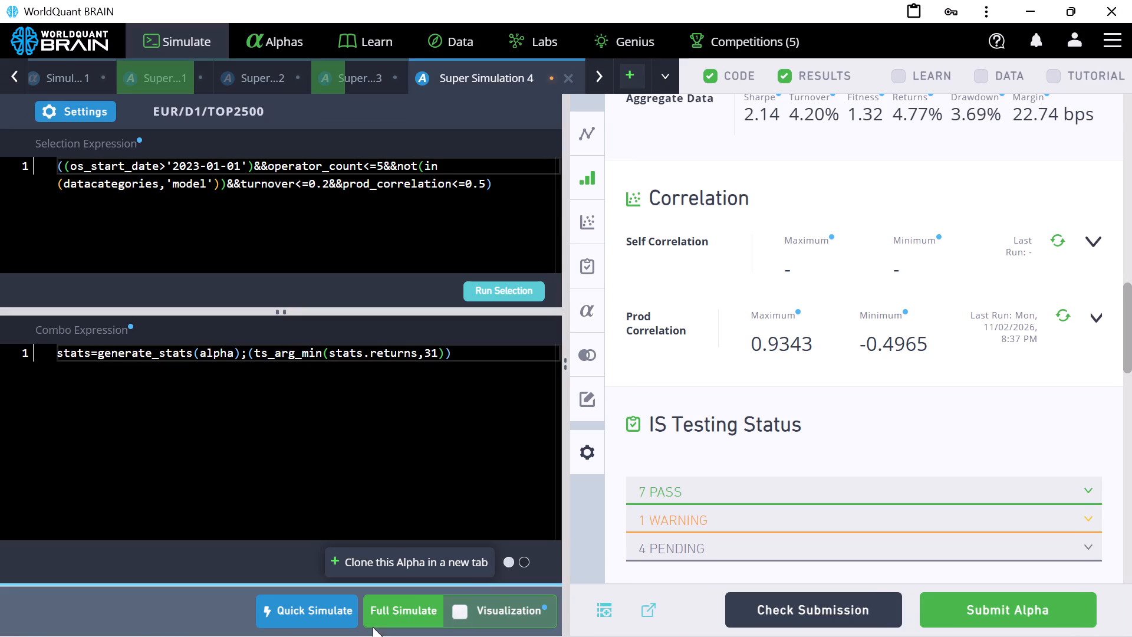
{"action": "left_click", "coordinate": [373, 613]}
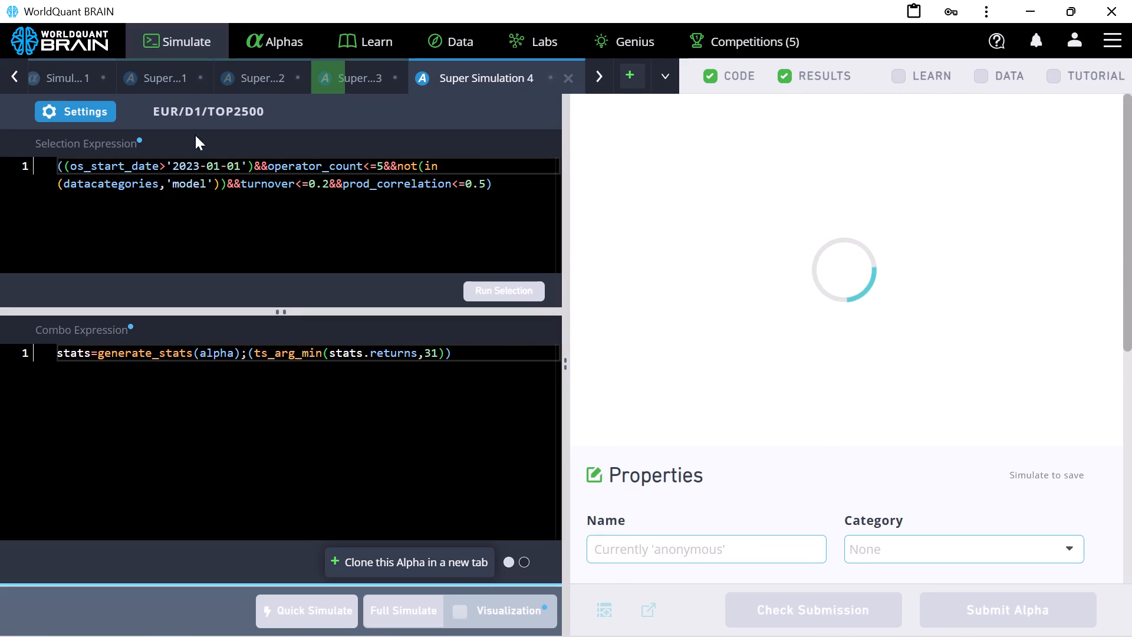
Review Super Simulation 1's IND/D1/TOP500 PnL chart, IS Summary, correlation and testing status.
{"action": "left_click", "coordinate": [176, 78]}
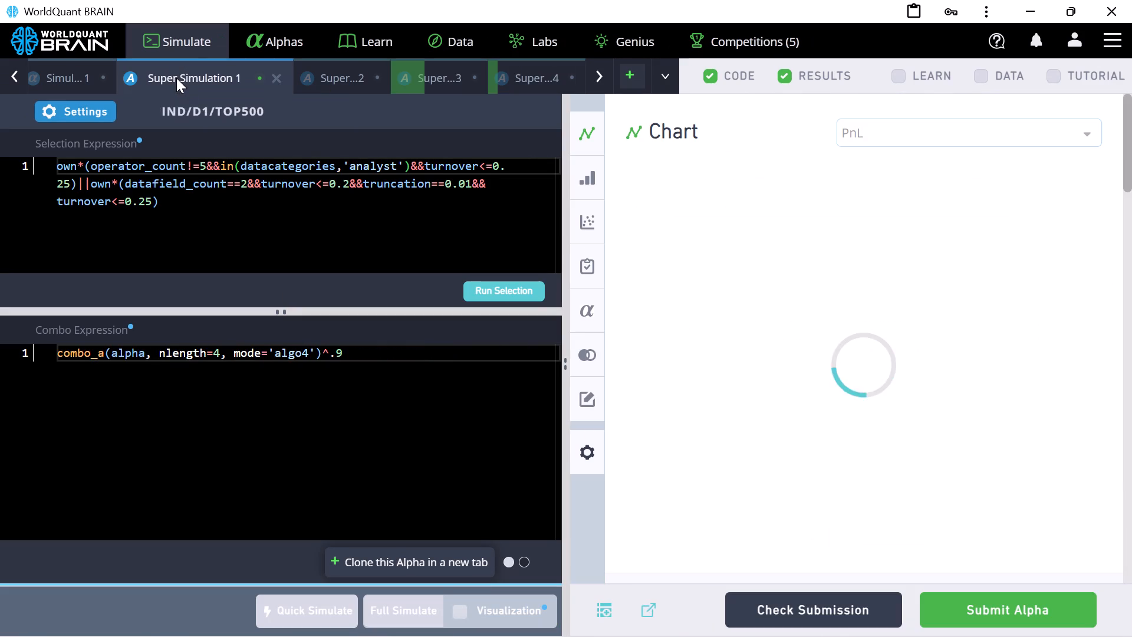
{"action": "scroll", "coordinate": [865, 207], "scroll_direction": "down", "scroll_amount": 10}
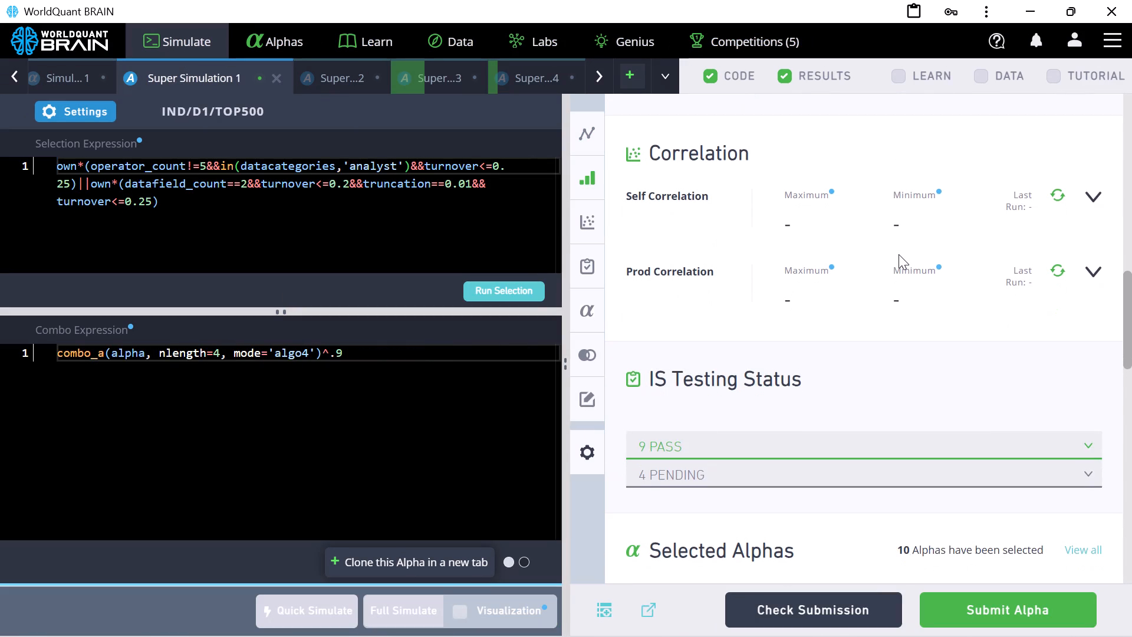
{"action": "scroll", "coordinate": [899, 254], "scroll_direction": "down", "scroll_amount": 6}
{"action": "scroll", "coordinate": [900, 255], "scroll_direction": "up", "scroll_amount": 13}
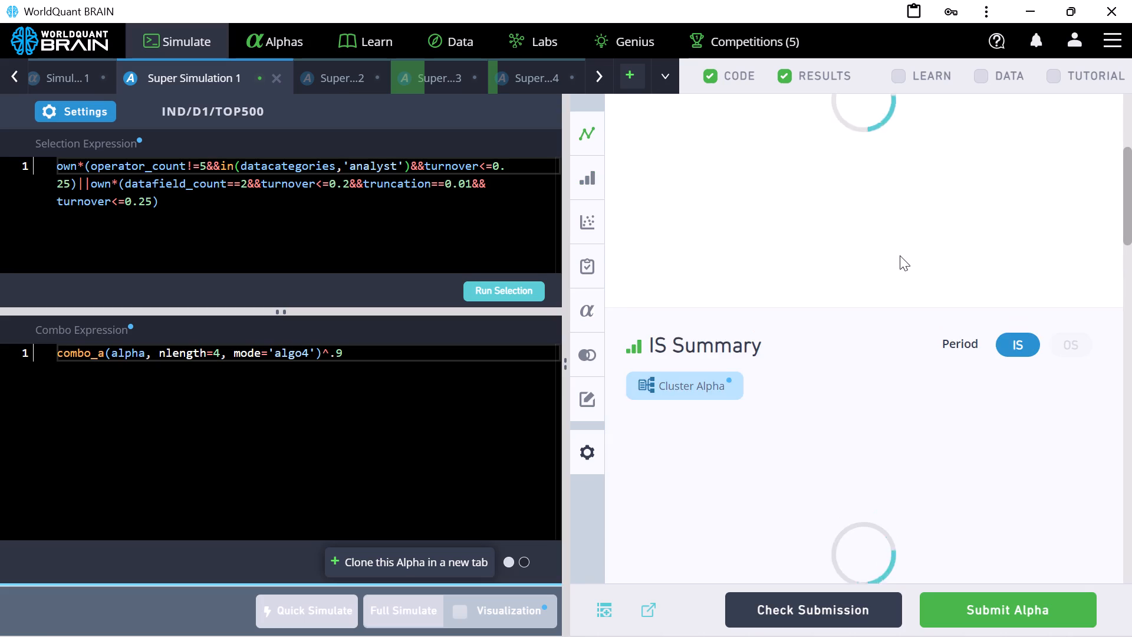
{"action": "scroll", "coordinate": [900, 255], "scroll_direction": "up", "scroll_amount": 4}
{"action": "scroll", "coordinate": [900, 255], "scroll_direction": "down", "scroll_amount": 6}
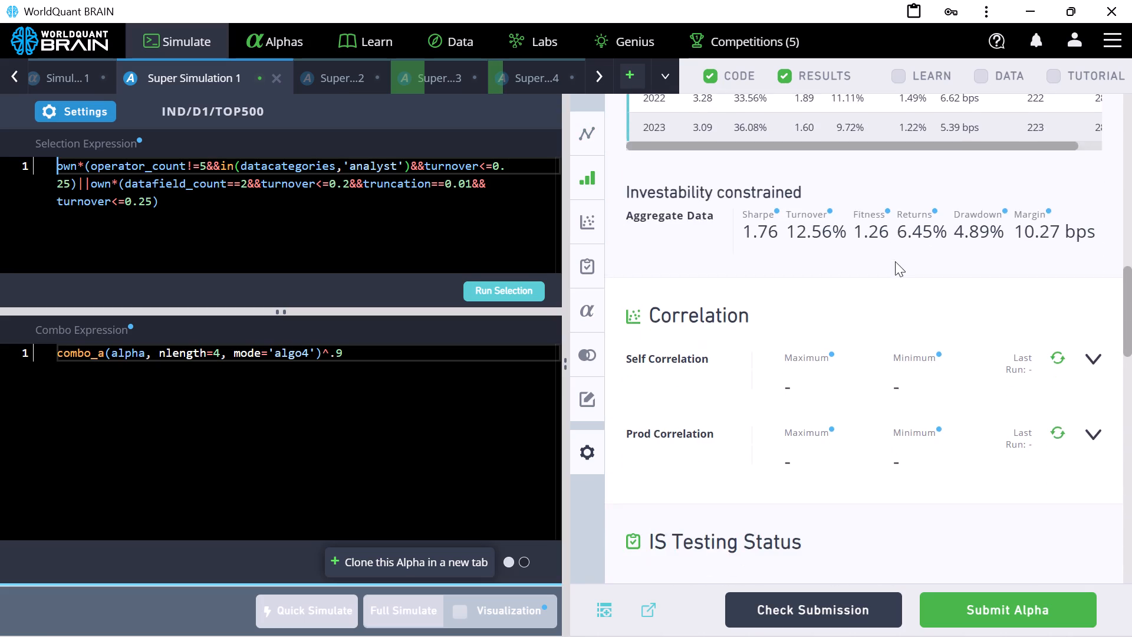
{"action": "scroll", "coordinate": [895, 261], "scroll_direction": "down", "scroll_amount": 2}
{"action": "scroll", "coordinate": [895, 261], "scroll_direction": "up", "scroll_amount": 9}
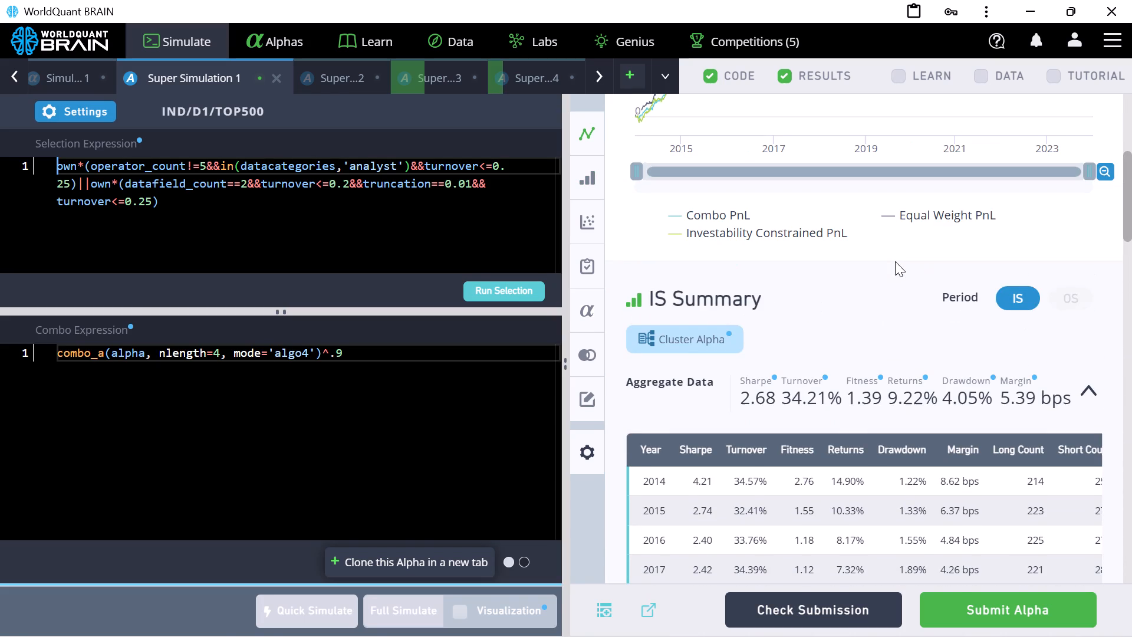
{"action": "scroll", "coordinate": [895, 261], "scroll_direction": "up", "scroll_amount": 2}
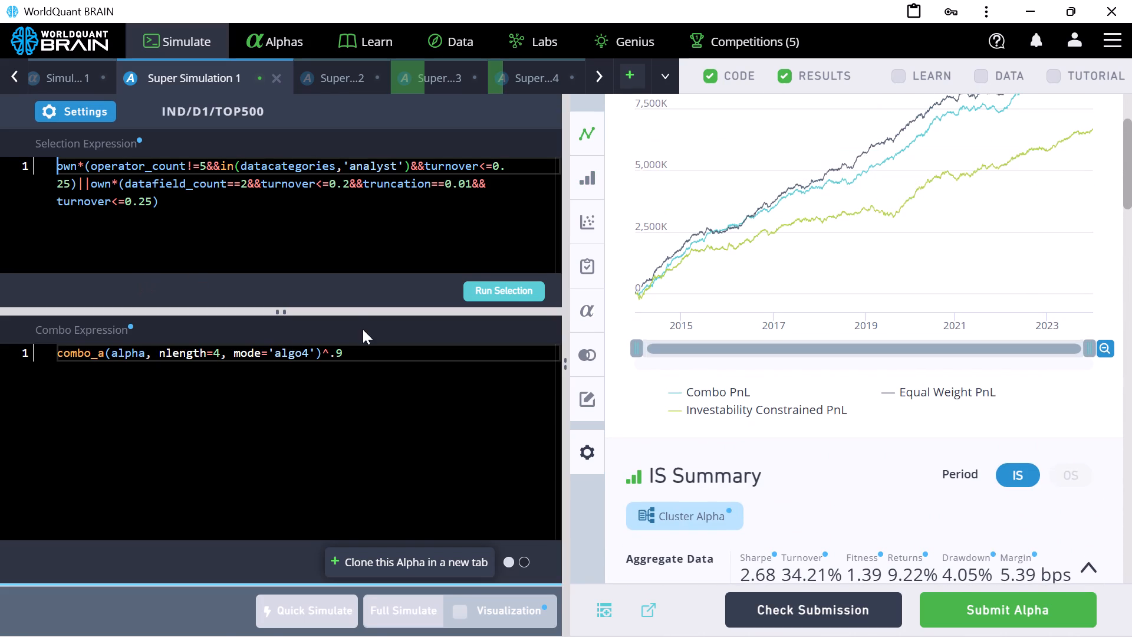
Change Super Simulation 1's combo expression to exponent .5 and nlength=3, and try to start a full simulation.
{"action": "left_click", "coordinate": [358, 352]}
{"action": "key", "text": "BackSpace"}
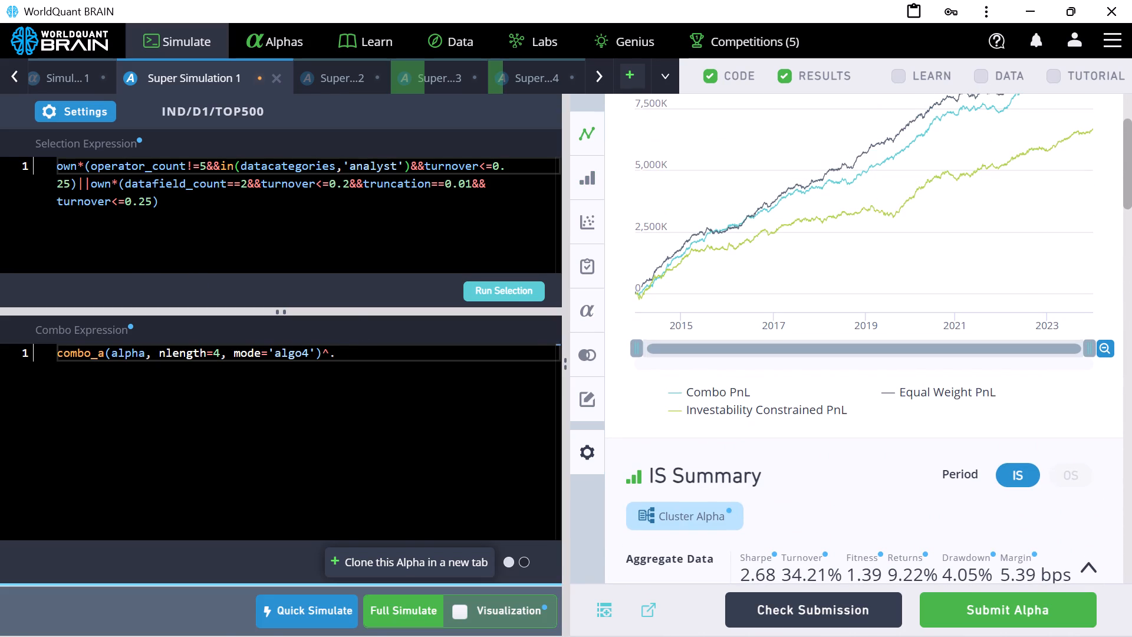
{"action": "key", "text": "5"}
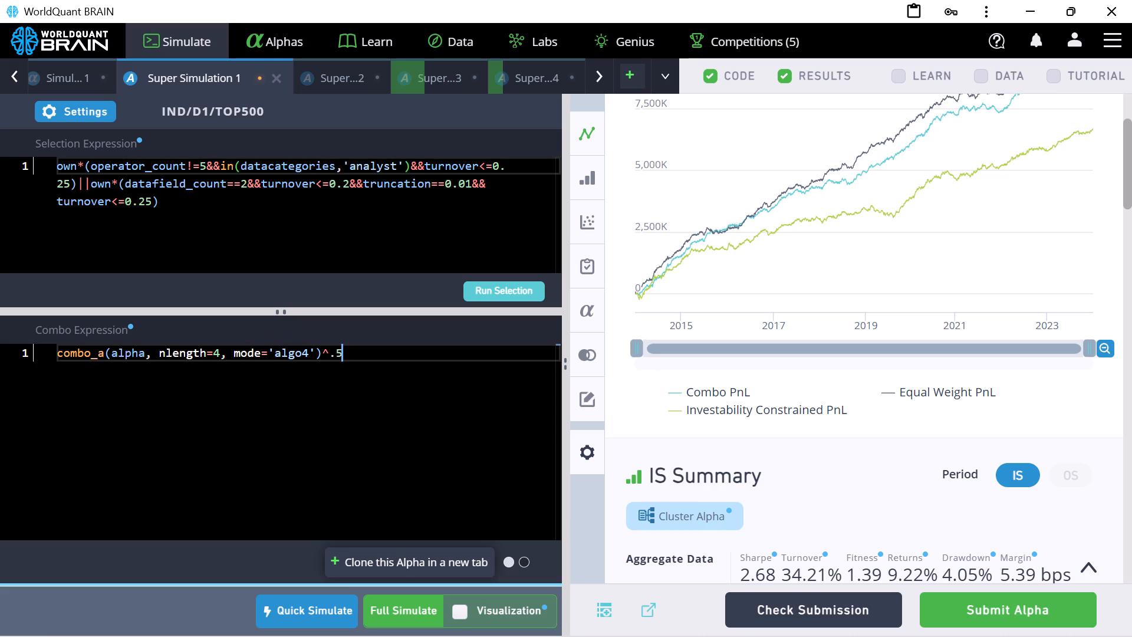
{"action": "left_click", "coordinate": [222, 352]}
{"action": "key", "text": "BackSpace"}
{"action": "key", "text": "3"}
{"action": "left_click", "coordinate": [397, 619]}
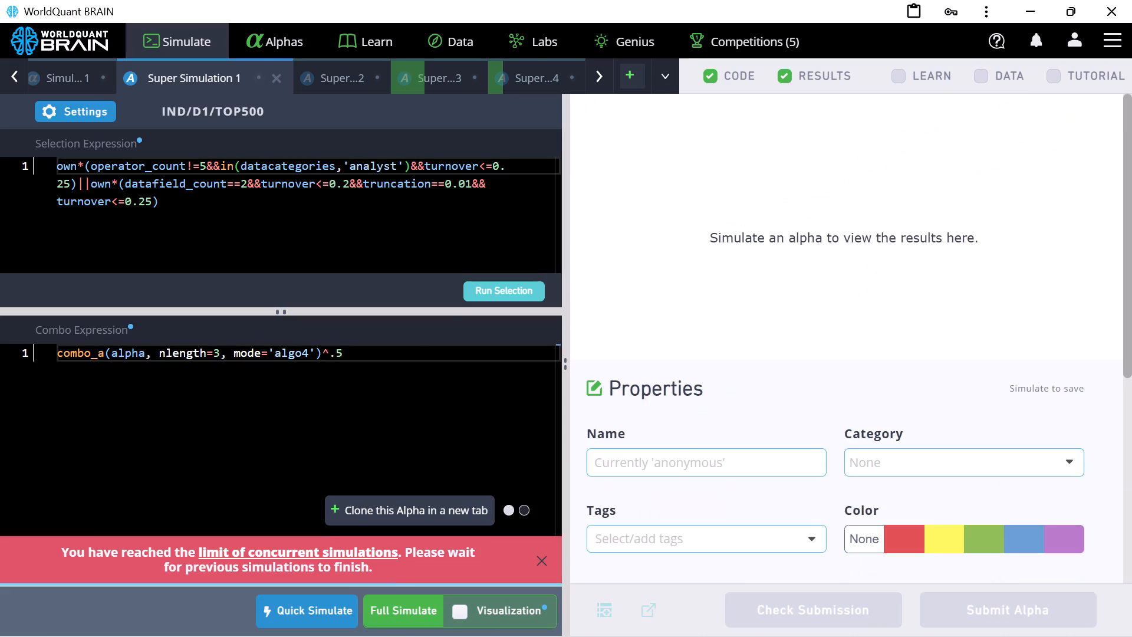
{"action": "left_click", "coordinate": [544, 561]}
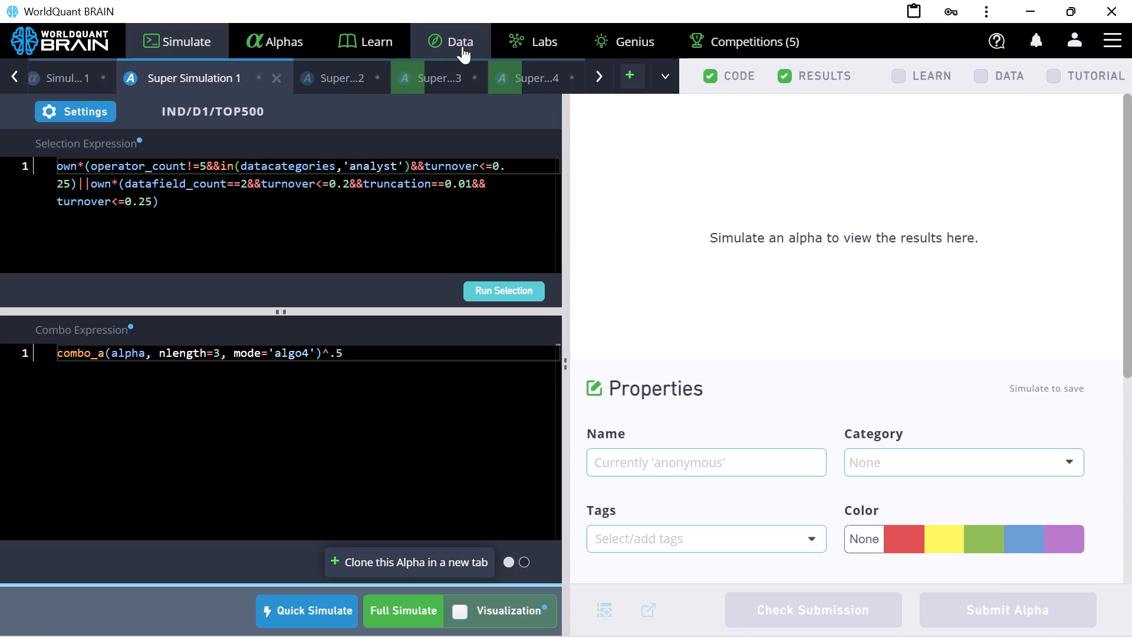
Open the list of submitted alphas.
{"action": "left_click", "coordinate": [283, 41]}
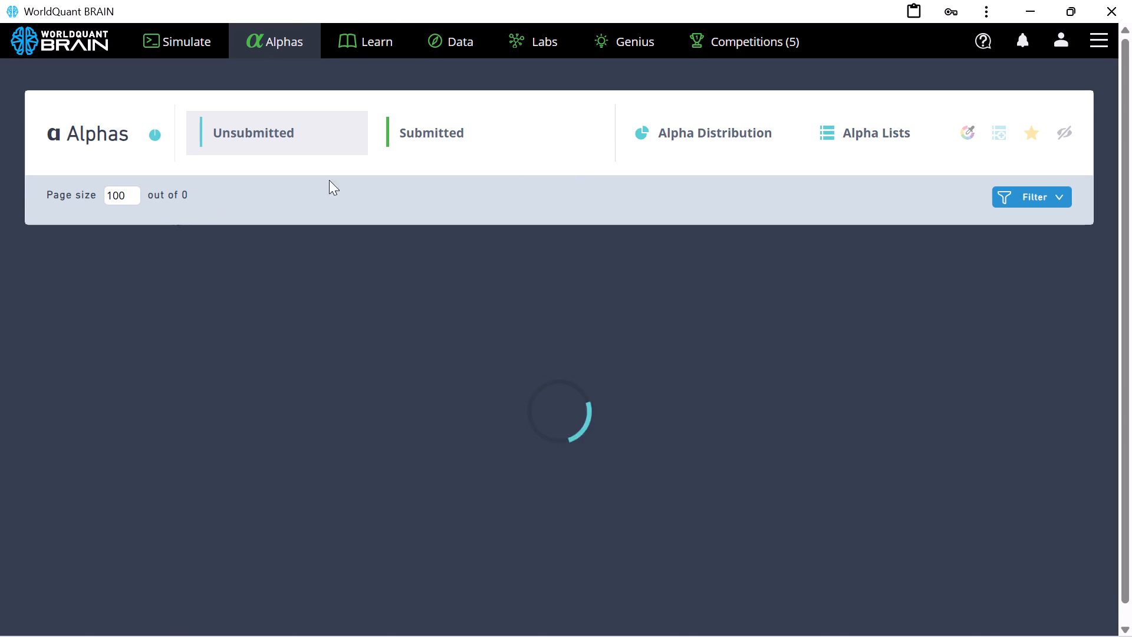
{"action": "left_click", "coordinate": [476, 137]}
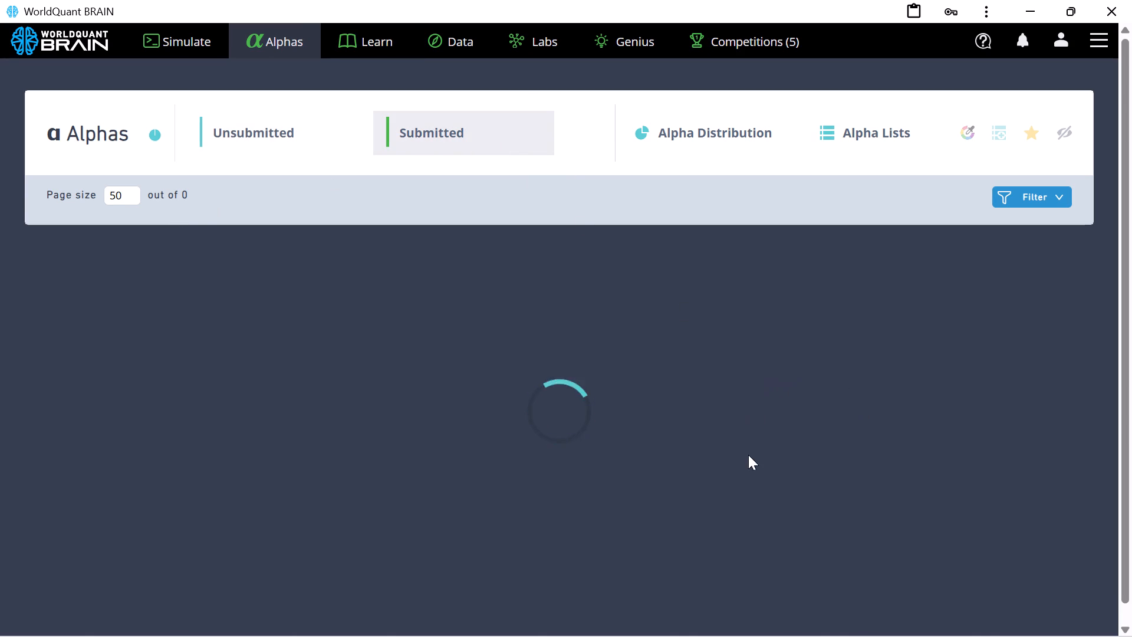
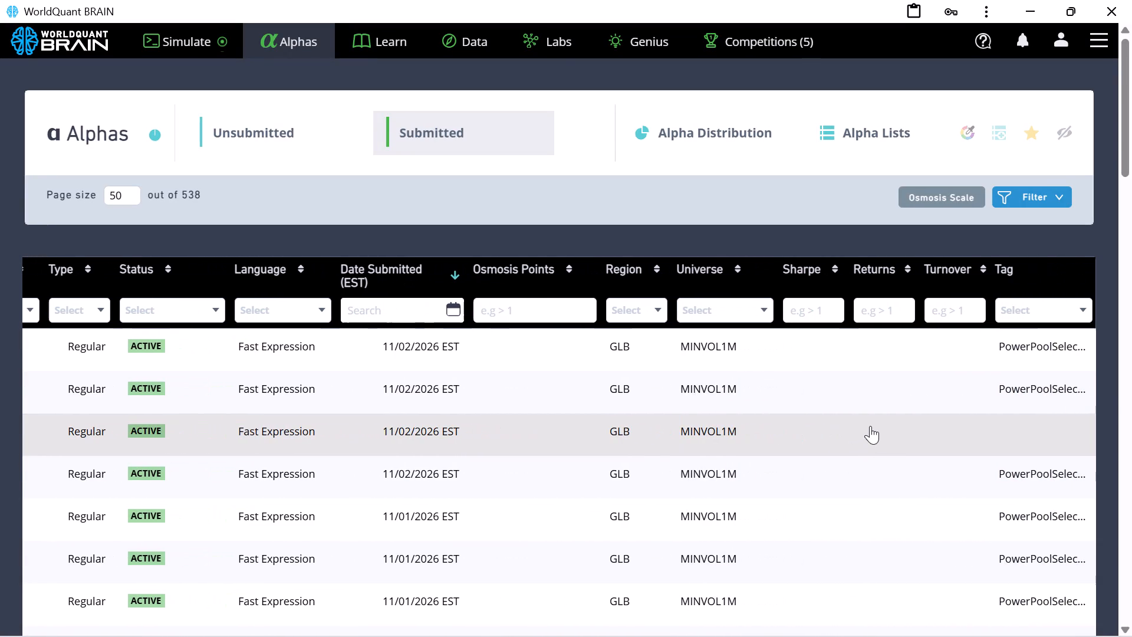
Review the submission date, region, universe, performance and tag columns across the submitted alphas list.
{"action": "scroll", "coordinate": [870, 426], "scroll_direction": "right", "scroll_amount": 1}
{"action": "scroll", "coordinate": [722, 463], "scroll_direction": "right", "scroll_amount": 1}
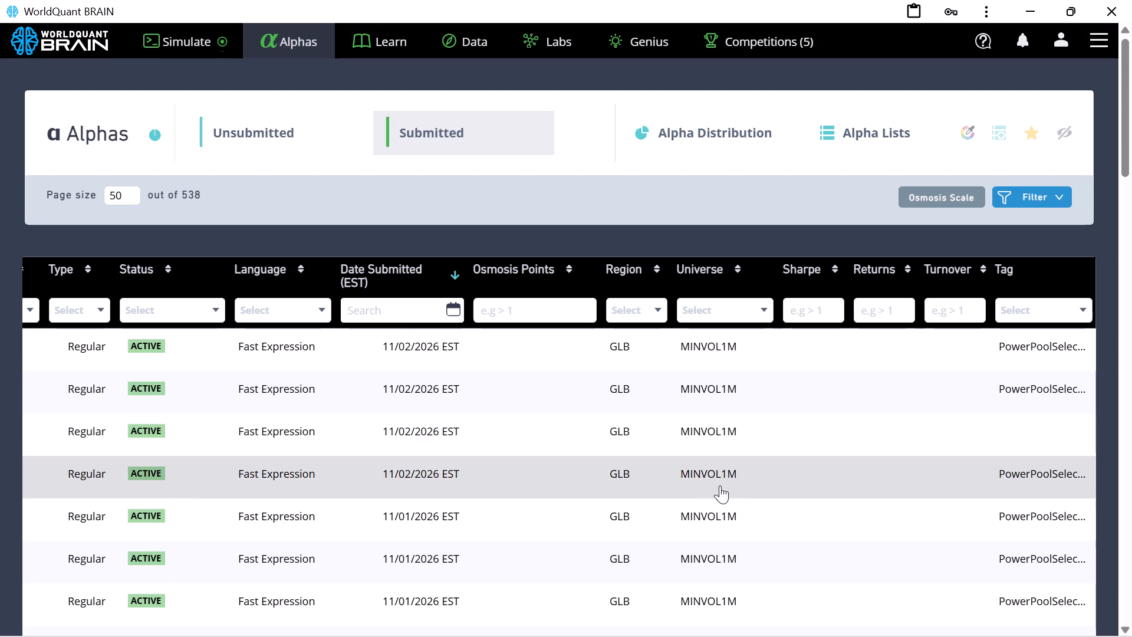
{"action": "scroll", "coordinate": [720, 485], "scroll_direction": "right", "scroll_amount": 1}
{"action": "scroll", "coordinate": [713, 427], "scroll_direction": "right", "scroll_amount": 1}
{"action": "scroll", "coordinate": [717, 376], "scroll_direction": "right", "scroll_amount": 1}
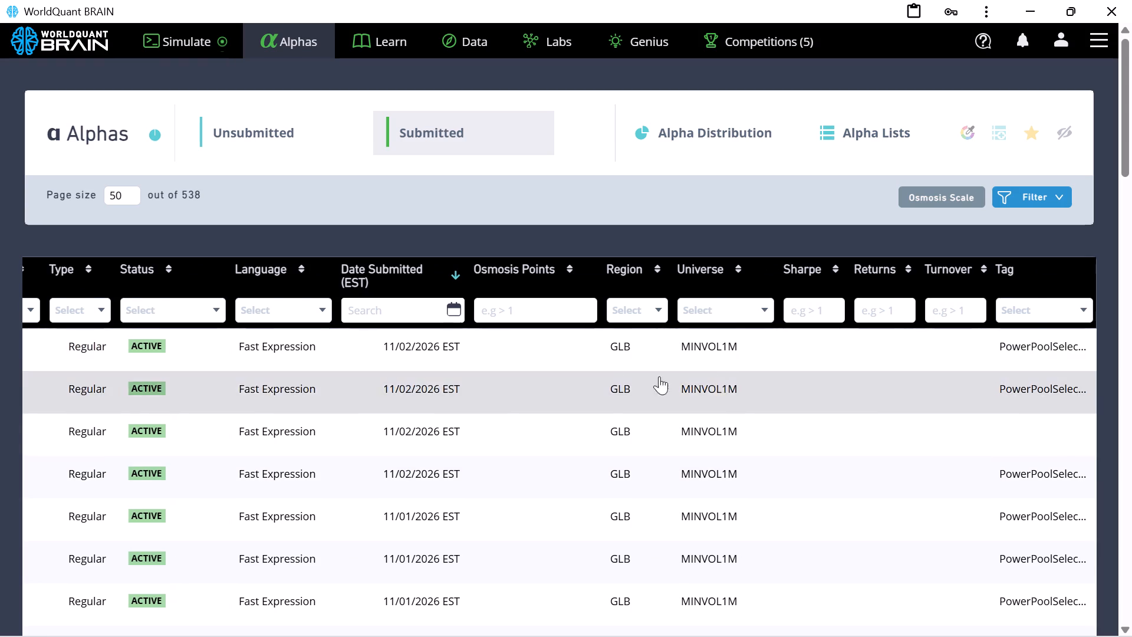
{"action": "scroll", "coordinate": [659, 376], "scroll_direction": "right", "scroll_amount": 1}
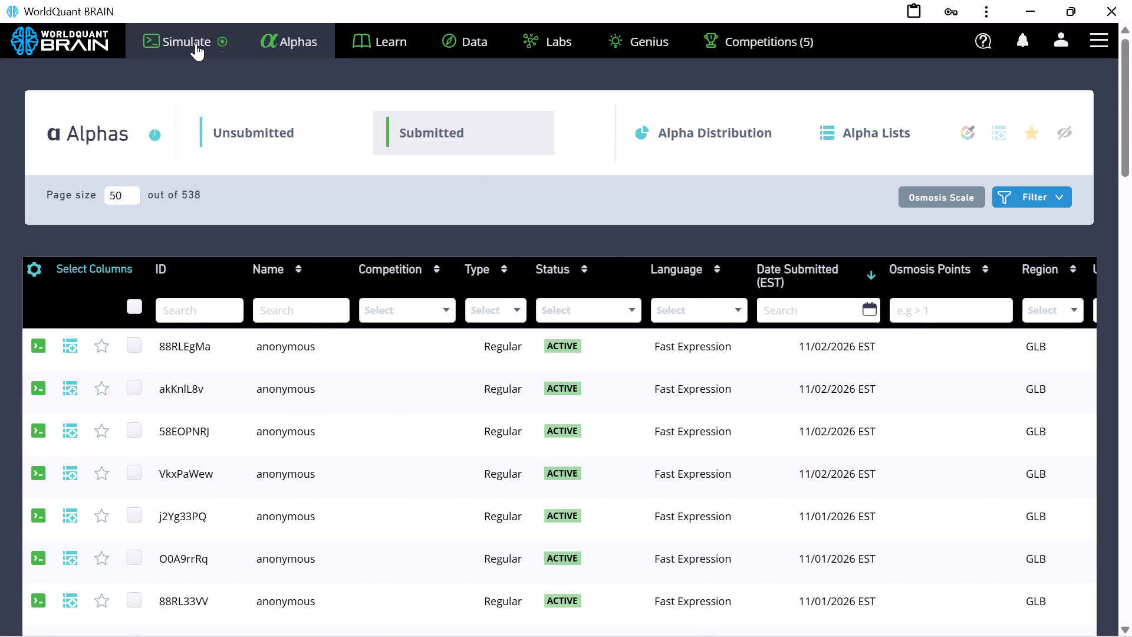
Return to the simulation workspace and start a full simulation of Super Simulation 1.
{"action": "left_click", "coordinate": [196, 43]}
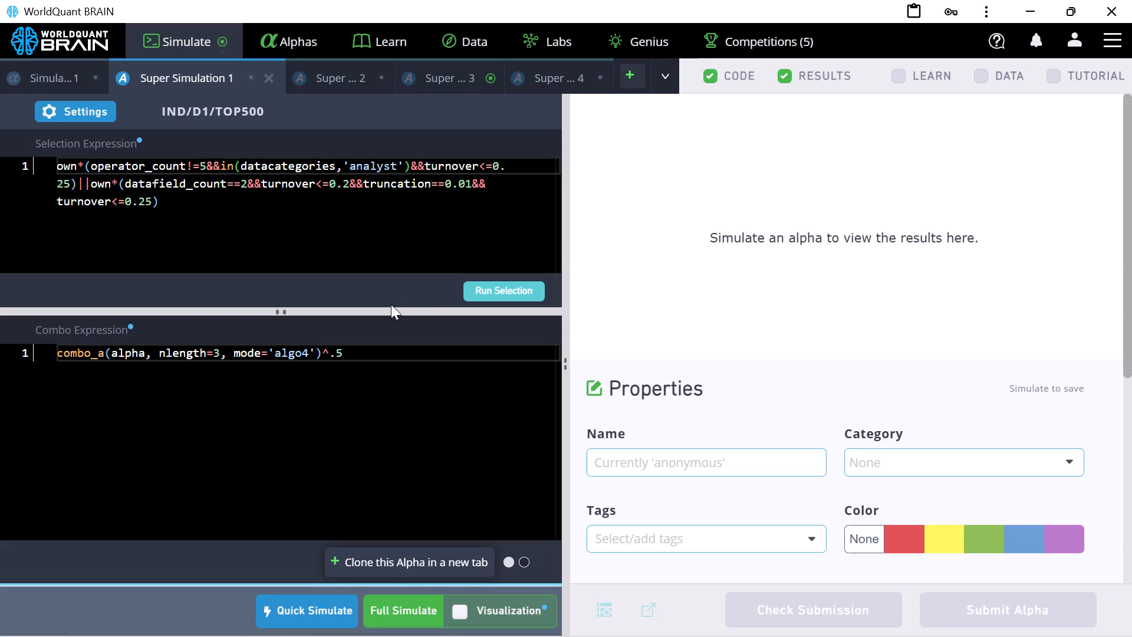
{"action": "left_click", "coordinate": [419, 621]}
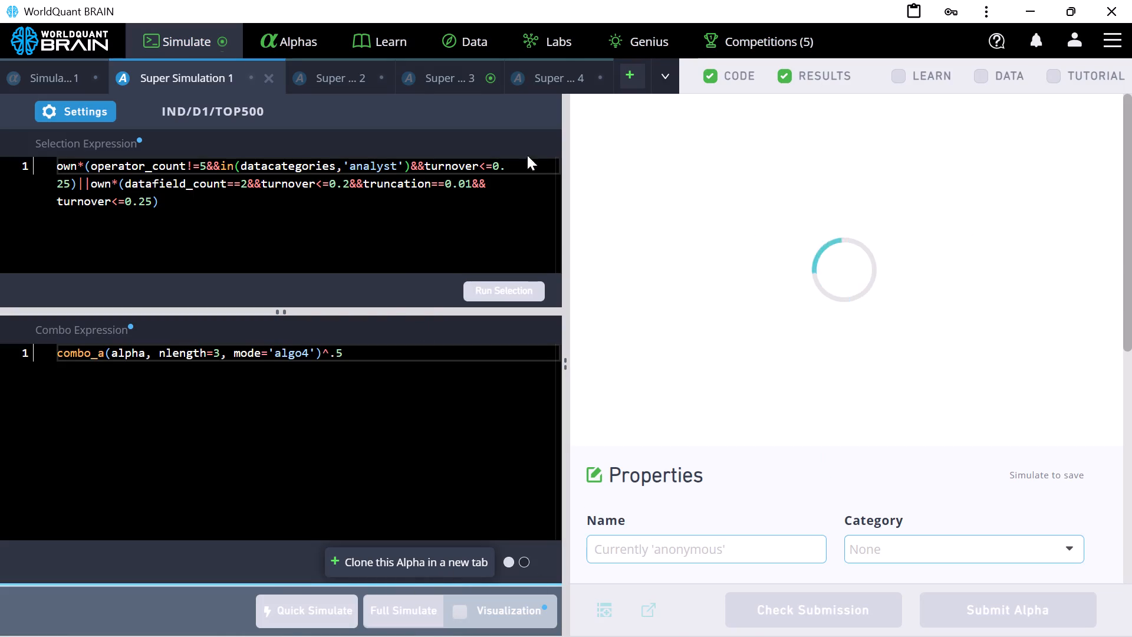
Check Super Simulation 4's EUR/D1/TOP2500 simulation for results.
{"action": "left_click", "coordinate": [566, 77]}
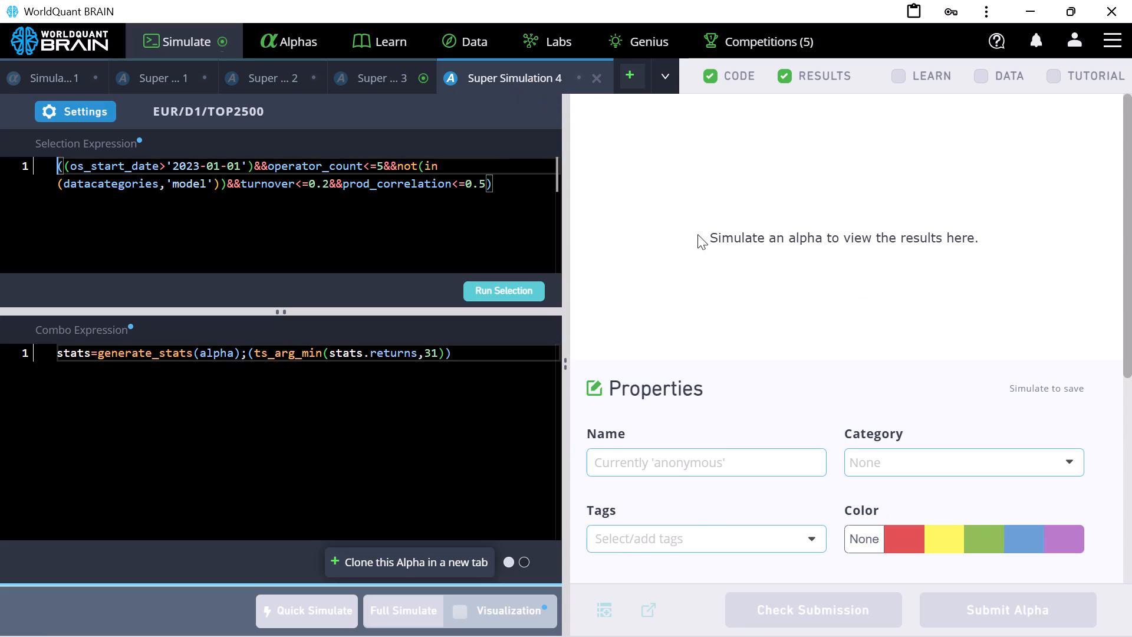
{"action": "scroll", "coordinate": [702, 238], "scroll_direction": "down", "scroll_amount": 5}
{"action": "scroll", "coordinate": [703, 243], "scroll_direction": "up", "scroll_amount": 17}
{"action": "scroll", "coordinate": [735, 221], "scroll_direction": "up", "scroll_amount": 5}
Review Super Simulation 3's failed IS test and run its Prod Correlation check.
{"action": "left_click", "coordinate": [396, 74]}
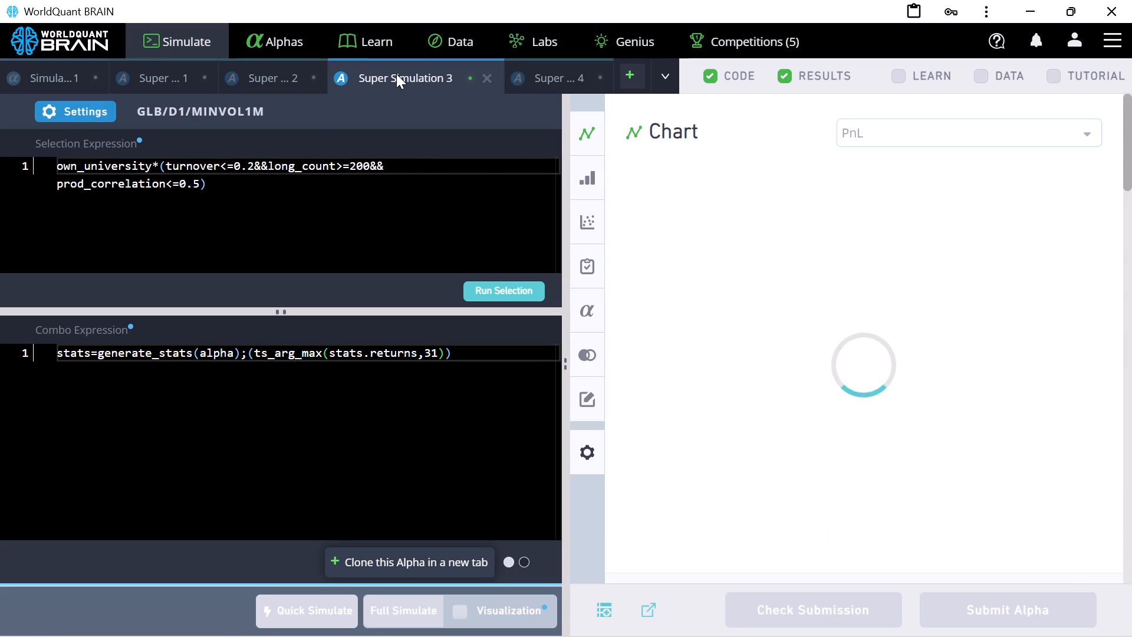
{"action": "scroll", "coordinate": [779, 267], "scroll_direction": "down", "scroll_amount": 13}
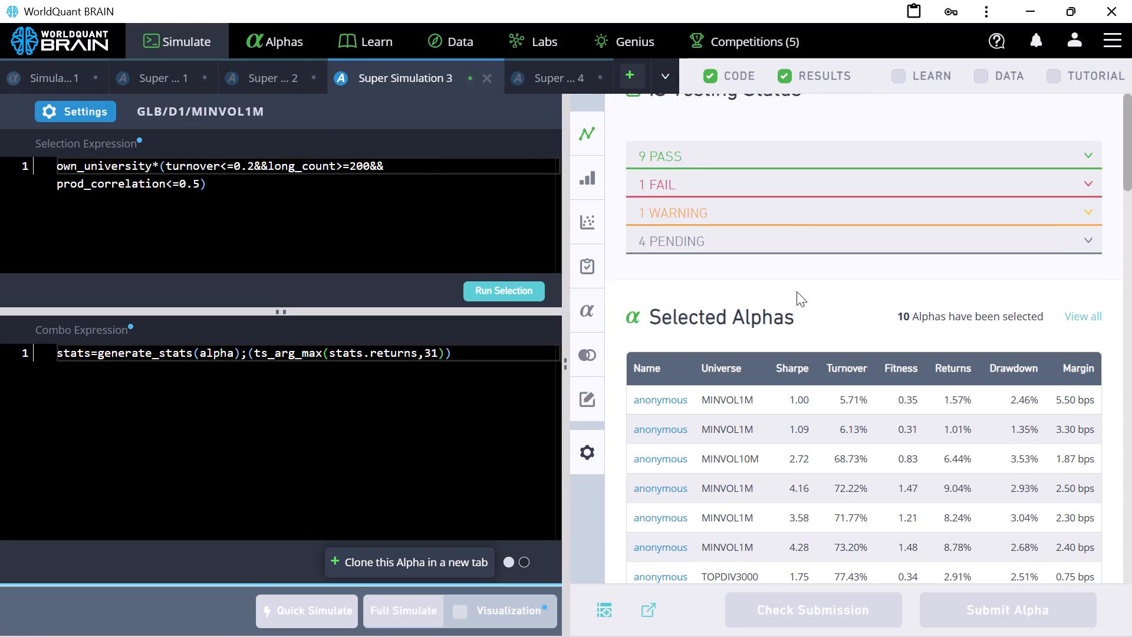
{"action": "left_click", "coordinate": [743, 173]}
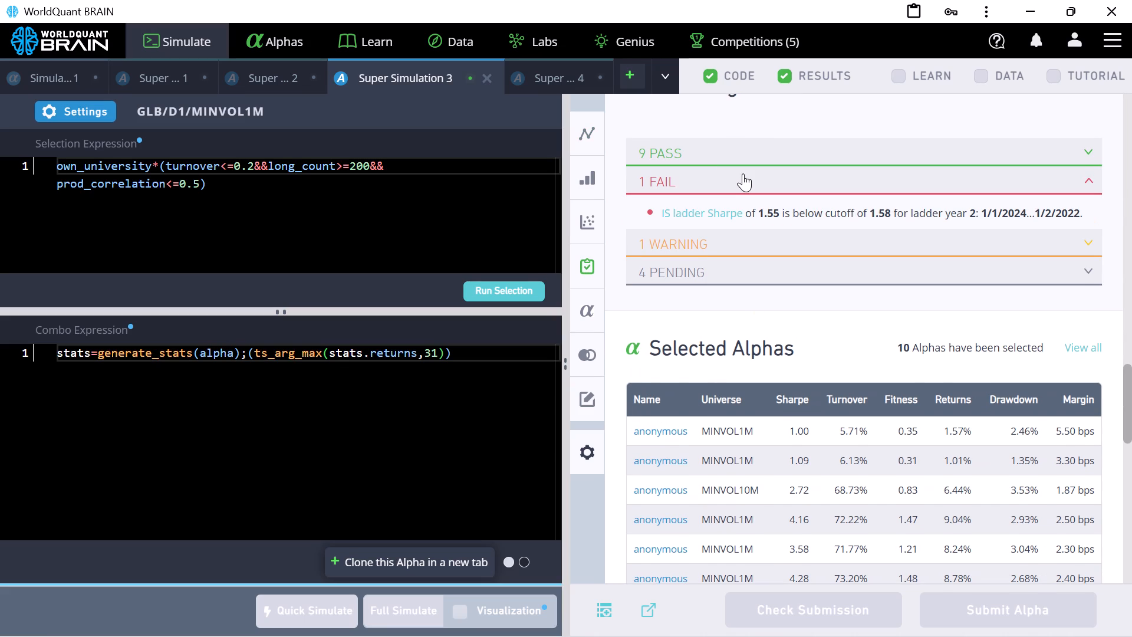
{"action": "scroll", "coordinate": [799, 211], "scroll_direction": "up", "scroll_amount": 2}
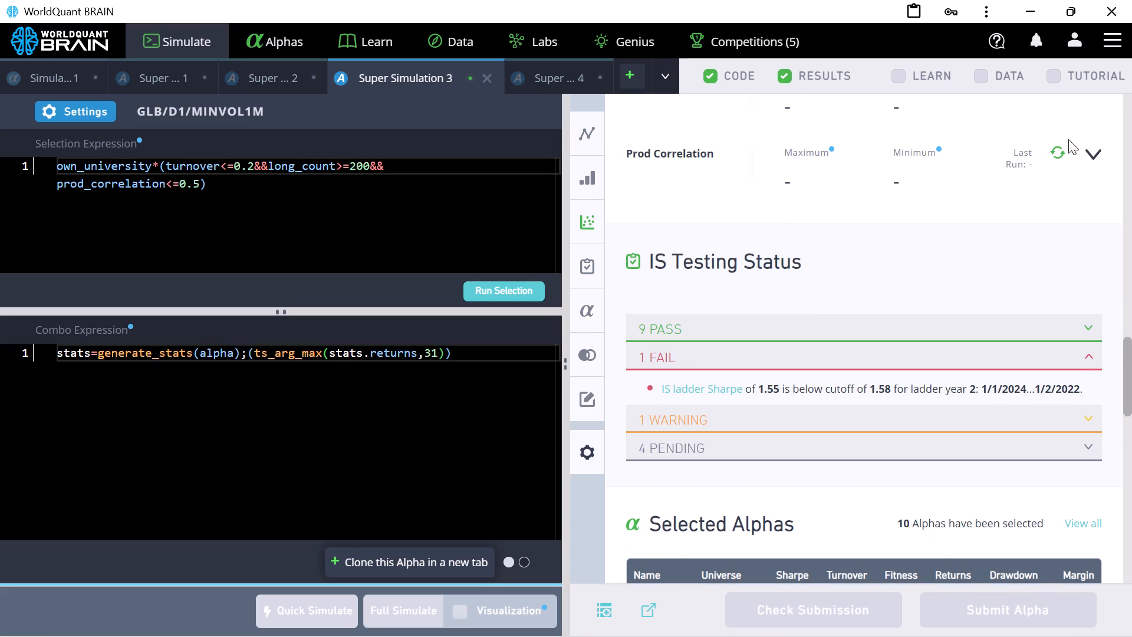
{"action": "left_click", "coordinate": [1057, 153]}
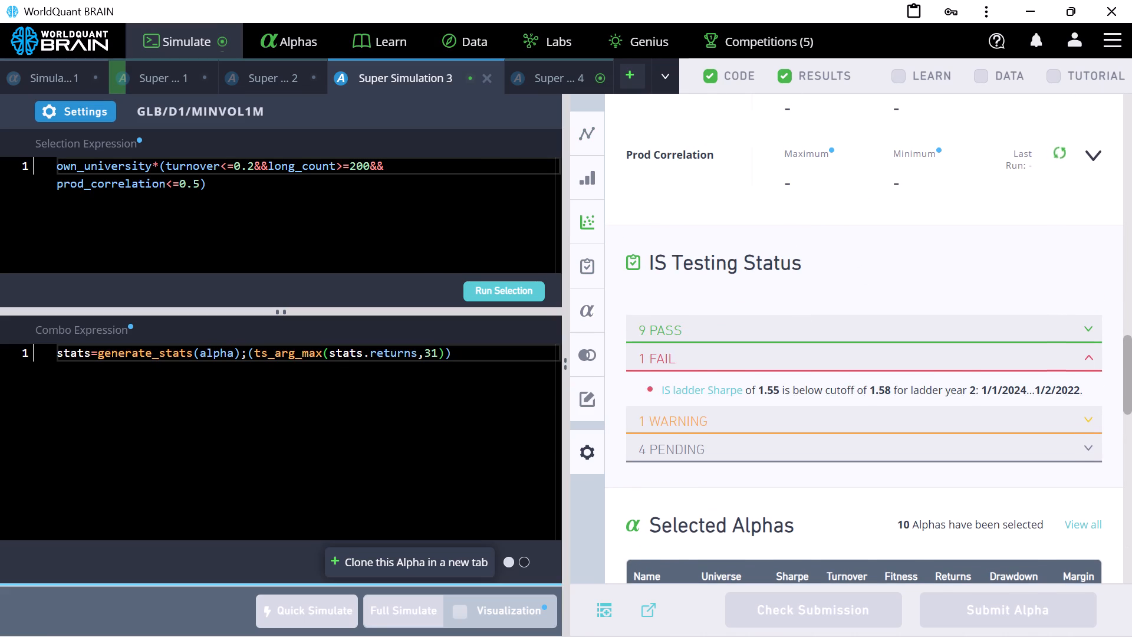
Change Super Simulation 3's combo expression to use ts_arg_min on stats.returns, keeping the 31-day window.
{"action": "left_click", "coordinate": [321, 357]}
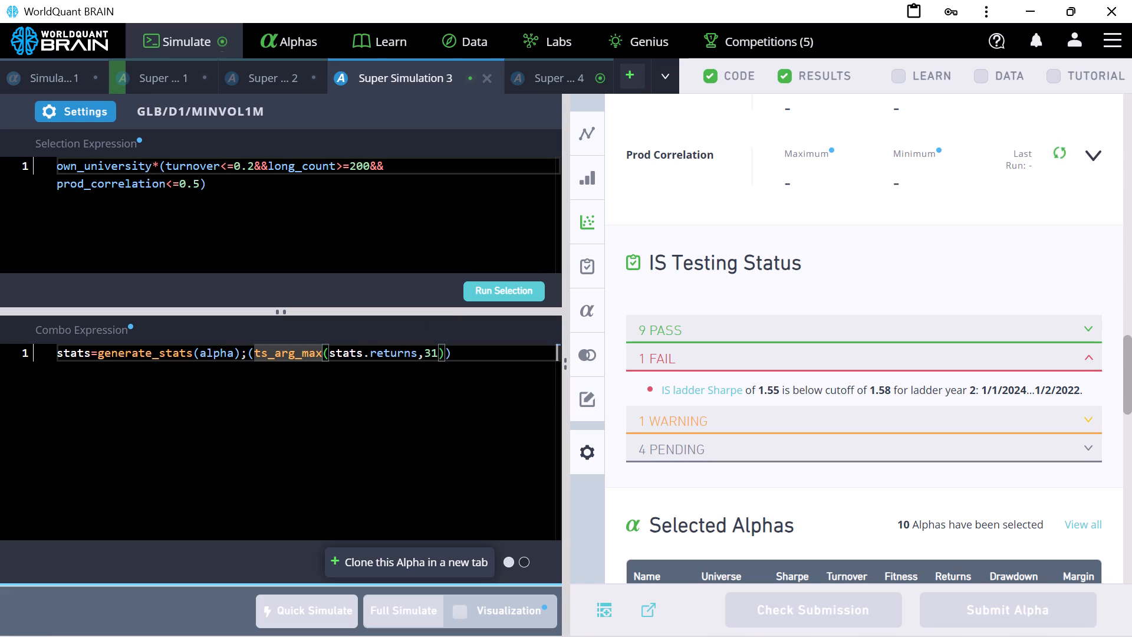
{"action": "key", "text": "Return"}
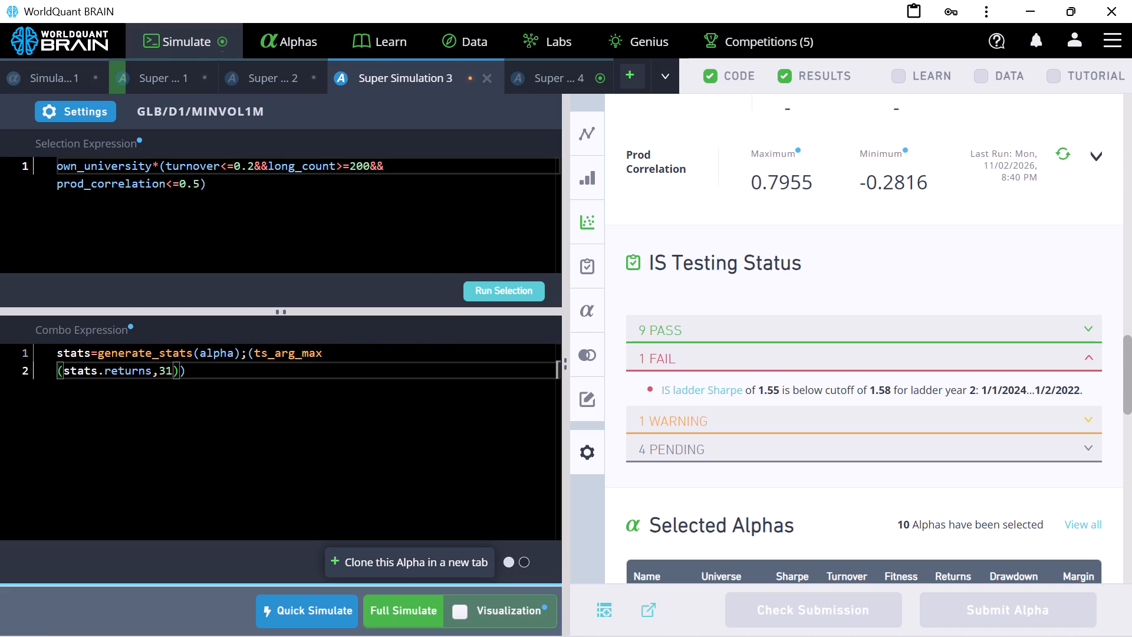
{"action": "key", "text": "BackSpace"}
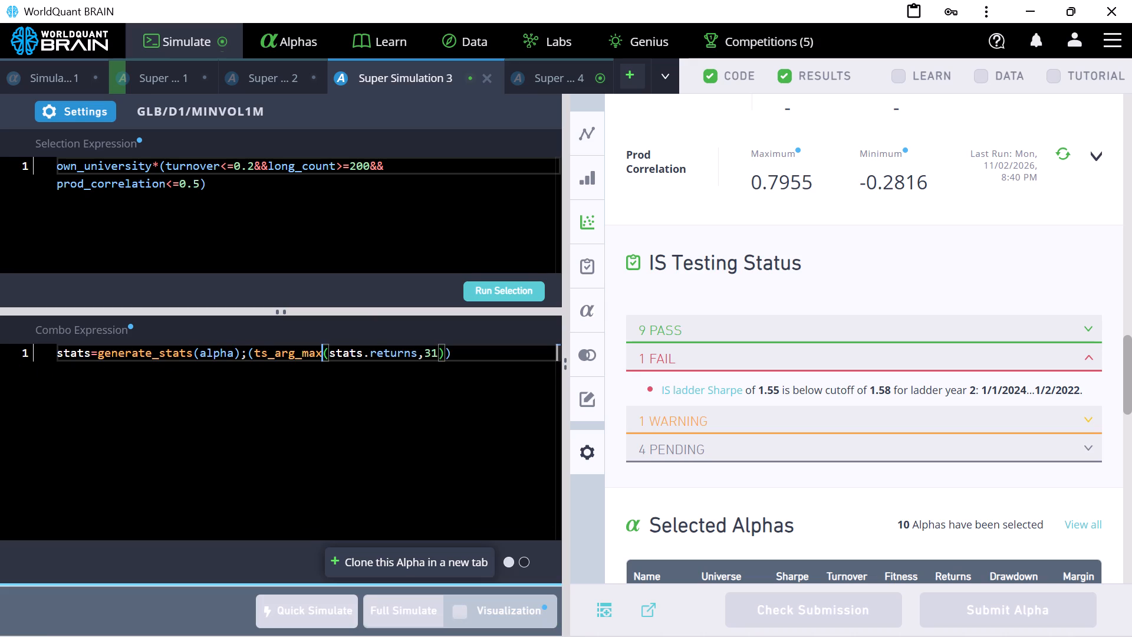
{"action": "key", "text": "BackSpace"}
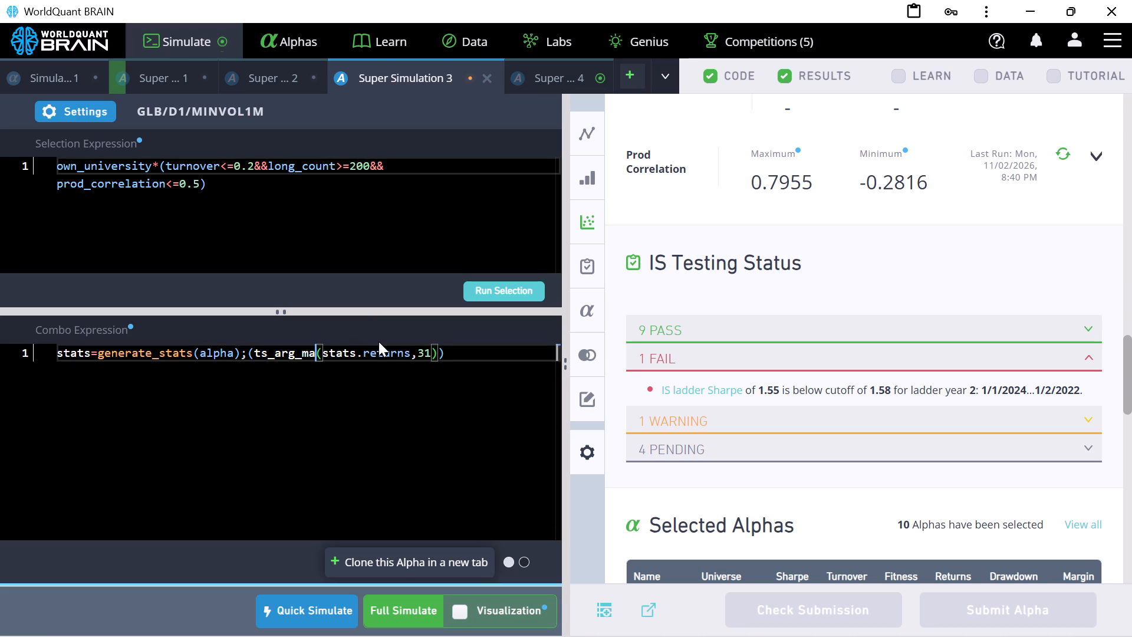
{"action": "key", "text": "BackSpace"}
{"action": "left_click", "coordinate": [379, 342]}
{"action": "key", "text": "i"}
{"action": "key", "text": "n"}
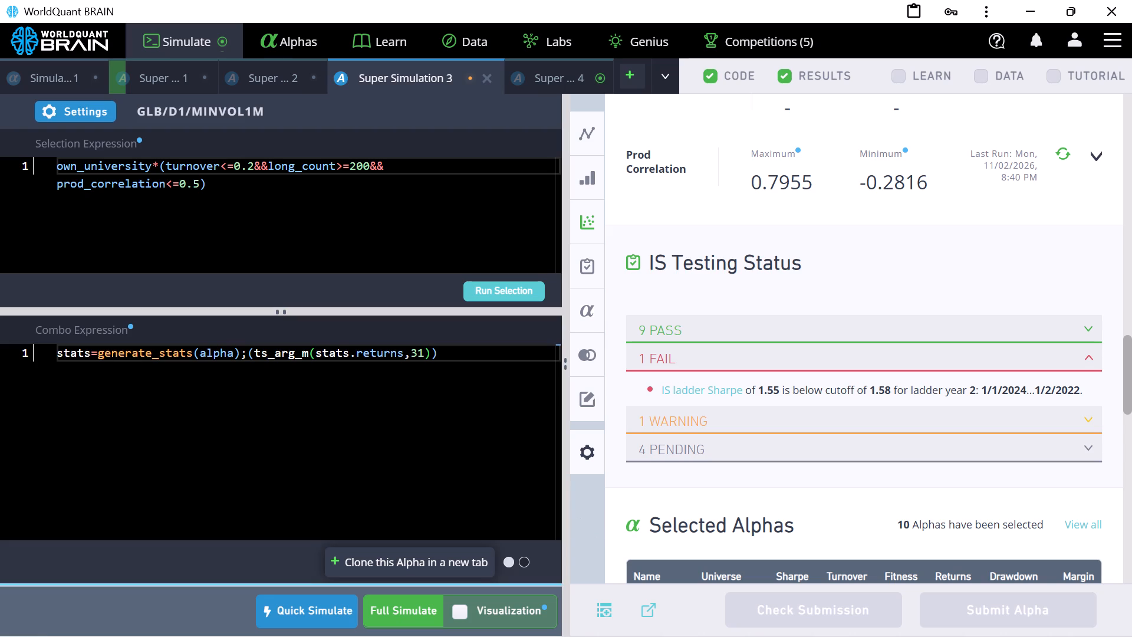
{"action": "left_click", "coordinate": [309, 347]}
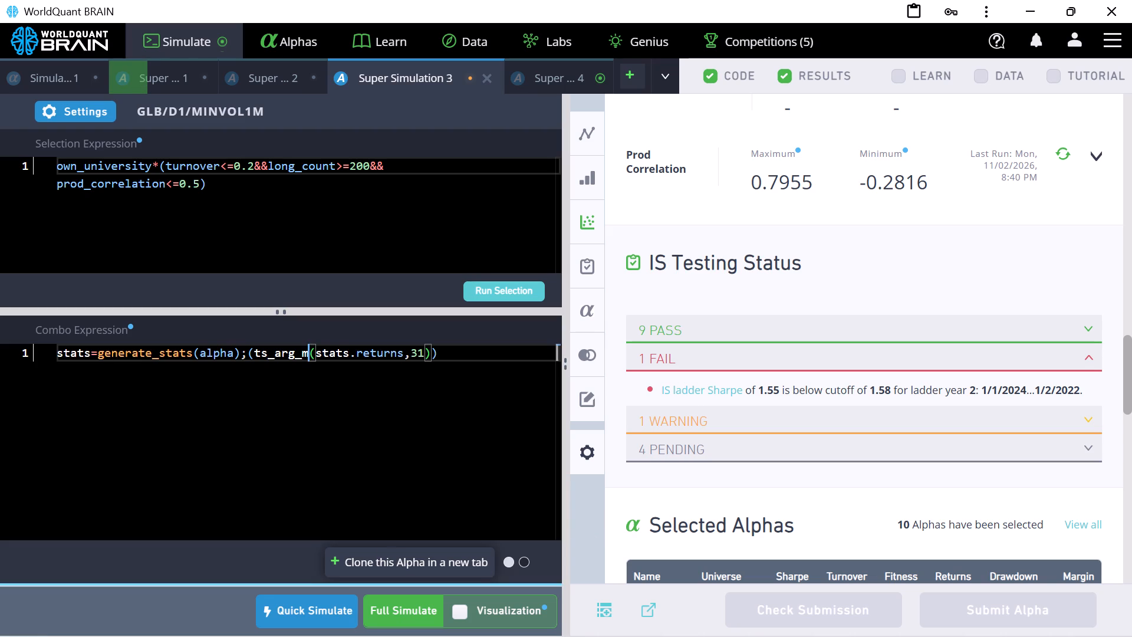
{"action": "type", "text": "in"}
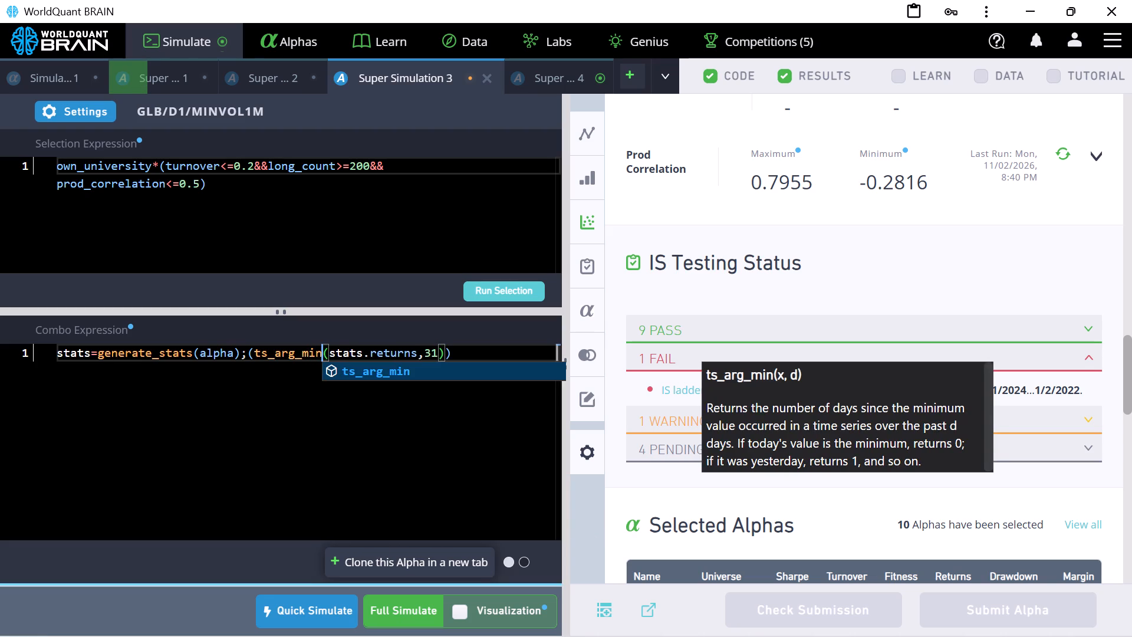
Set Super Simulation 3's decay to 14 and apply the settings.
{"action": "left_click", "coordinate": [91, 107]}
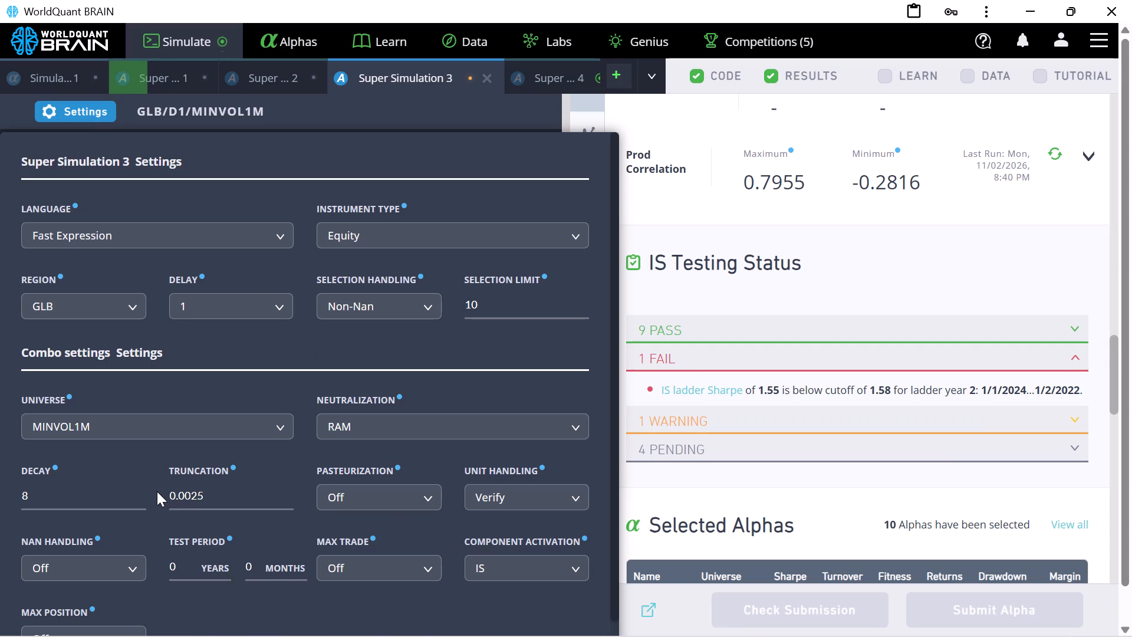
{"action": "left_click", "coordinate": [141, 493]}
{"action": "scroll", "coordinate": [620, 409], "scroll_direction": "down", "scroll_amount": 18}
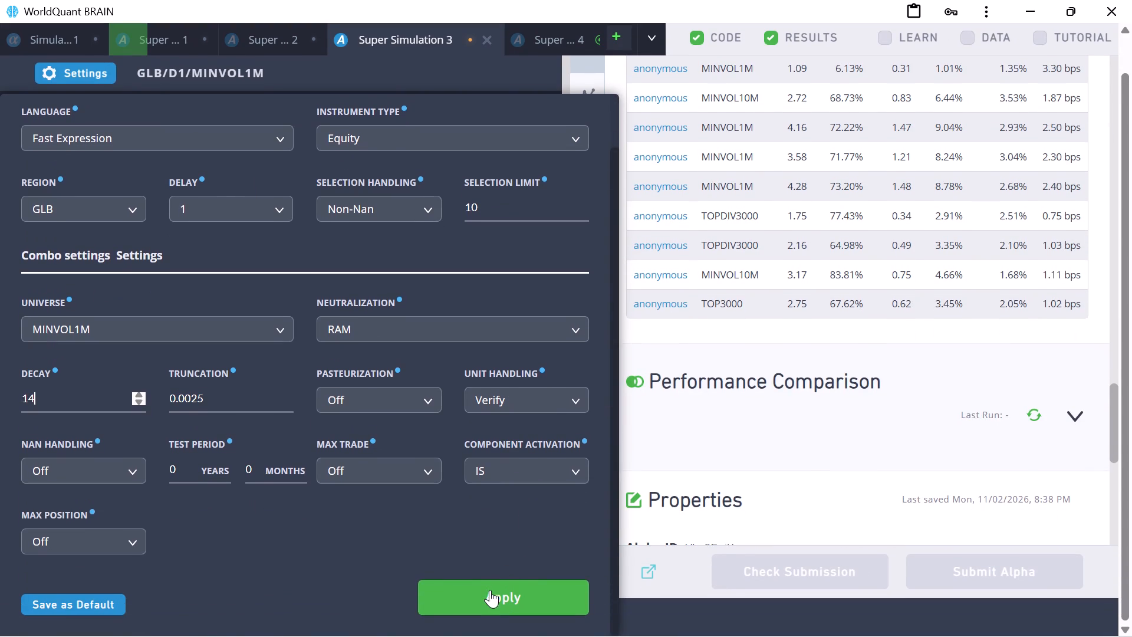
{"action": "left_click", "coordinate": [488, 593]}
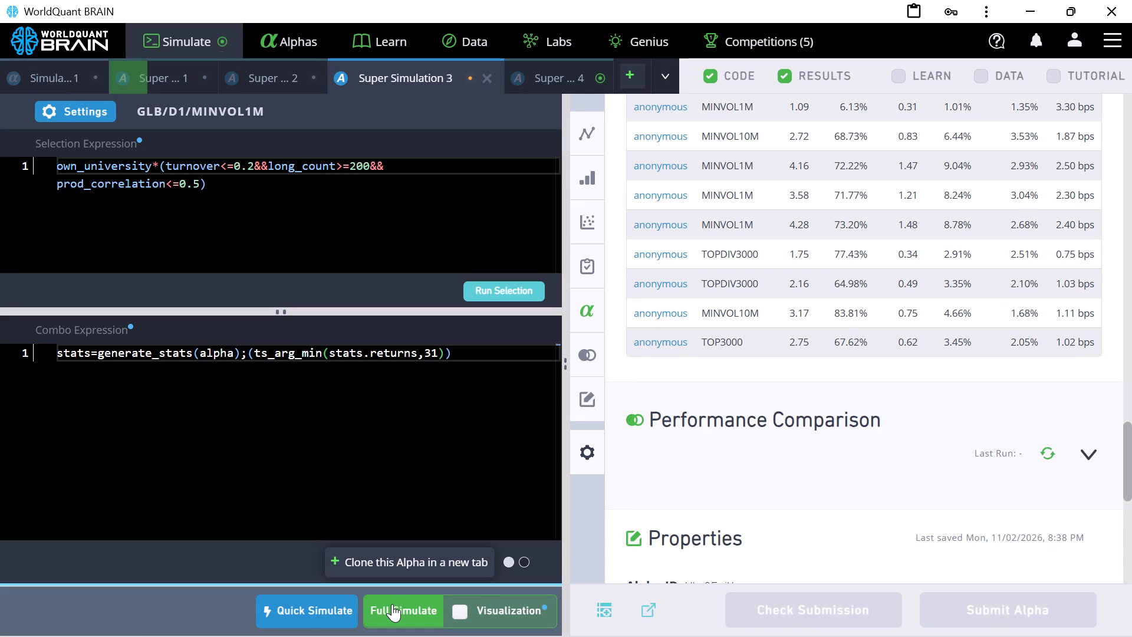
Run a full simulation of Super Simulation 3 with the GLB/D1/MINVOL1M settings.
{"action": "left_click", "coordinate": [392, 604]}
Review Super Simulation 4's EUR/D1/TOP2500 results, including the IS summary, testing status, selected alphas and properties.
{"action": "left_click", "coordinate": [560, 77]}
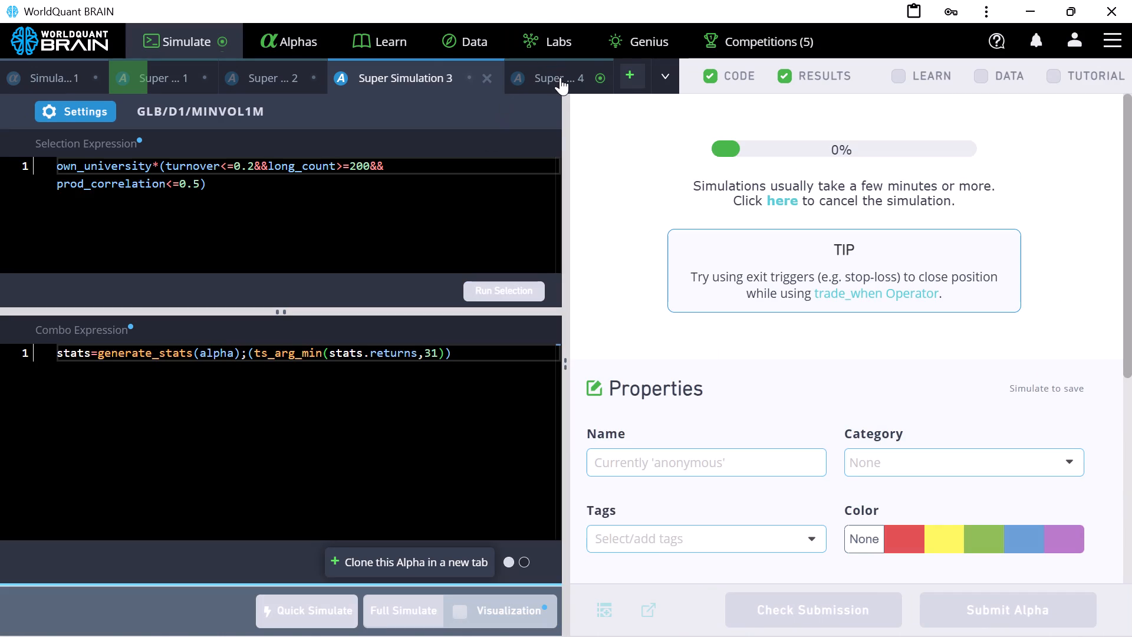
{"action": "scroll", "coordinate": [883, 239], "scroll_direction": "down", "scroll_amount": 4}
{"action": "scroll", "coordinate": [942, 272], "scroll_direction": "down", "scroll_amount": 4}
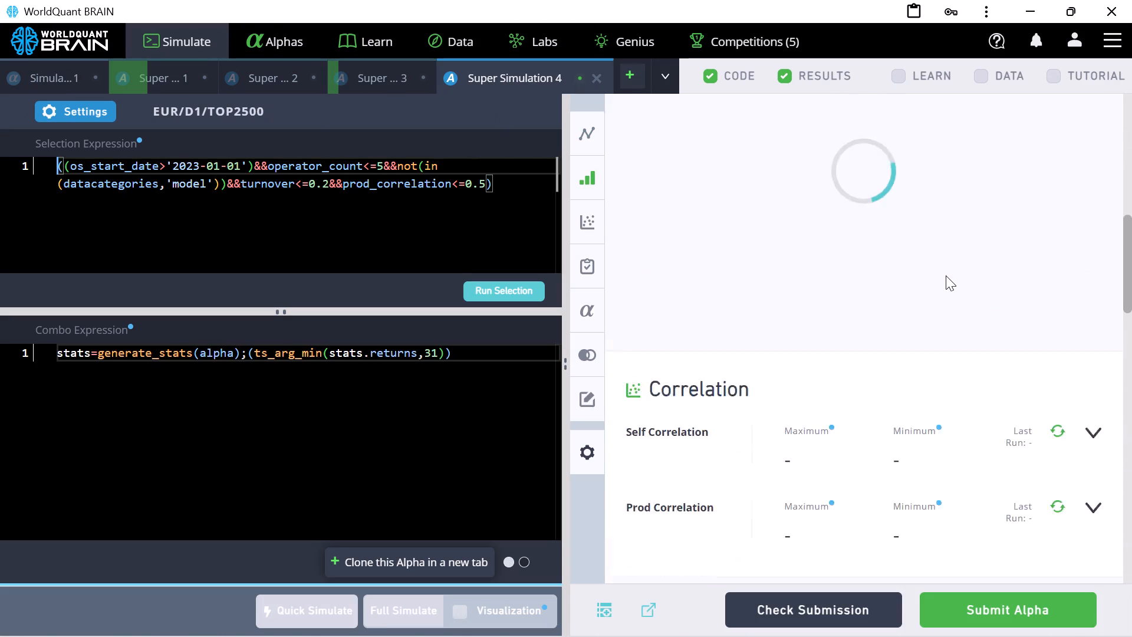
{"action": "scroll", "coordinate": [957, 288], "scroll_direction": "down", "scroll_amount": 5}
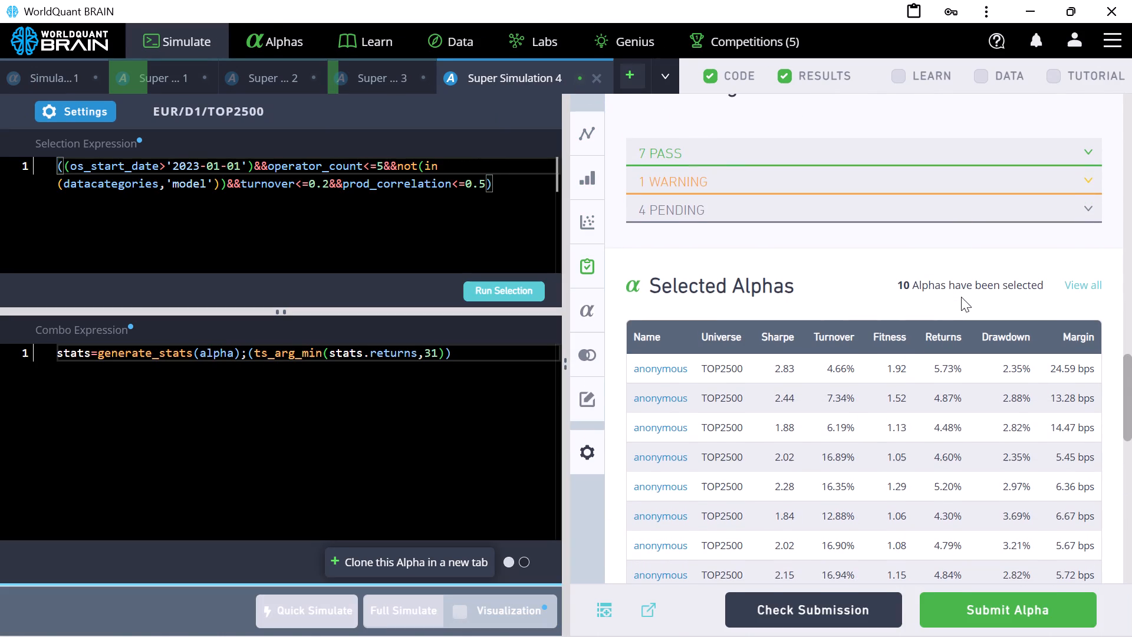
{"action": "scroll", "coordinate": [961, 297], "scroll_direction": "down", "scroll_amount": 1}
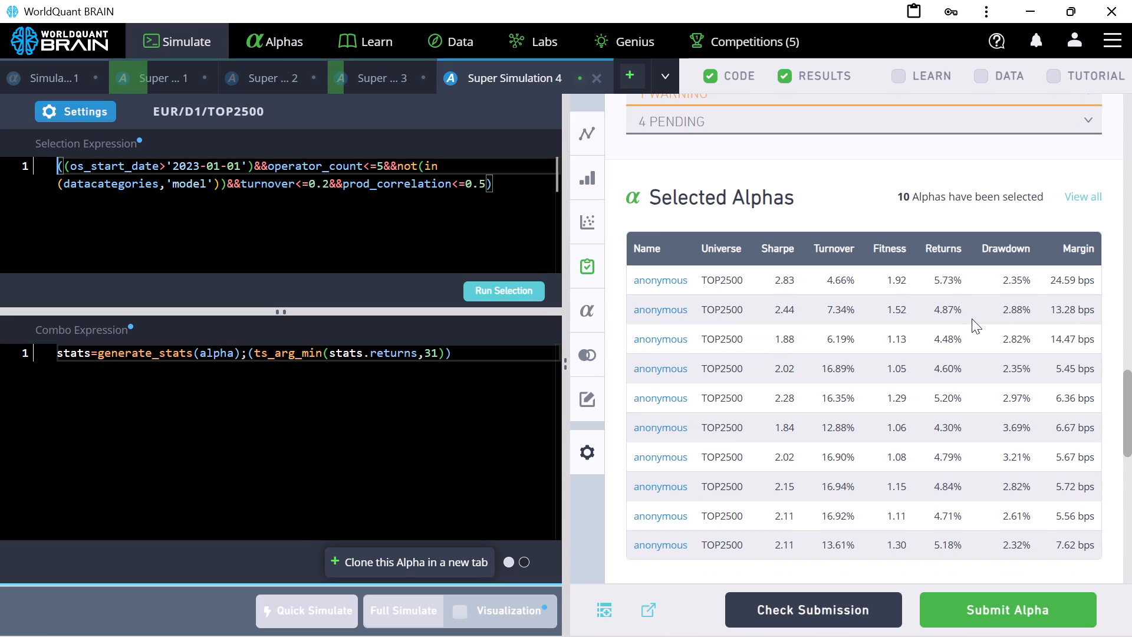
{"action": "scroll", "coordinate": [972, 318], "scroll_direction": "down", "scroll_amount": 7}
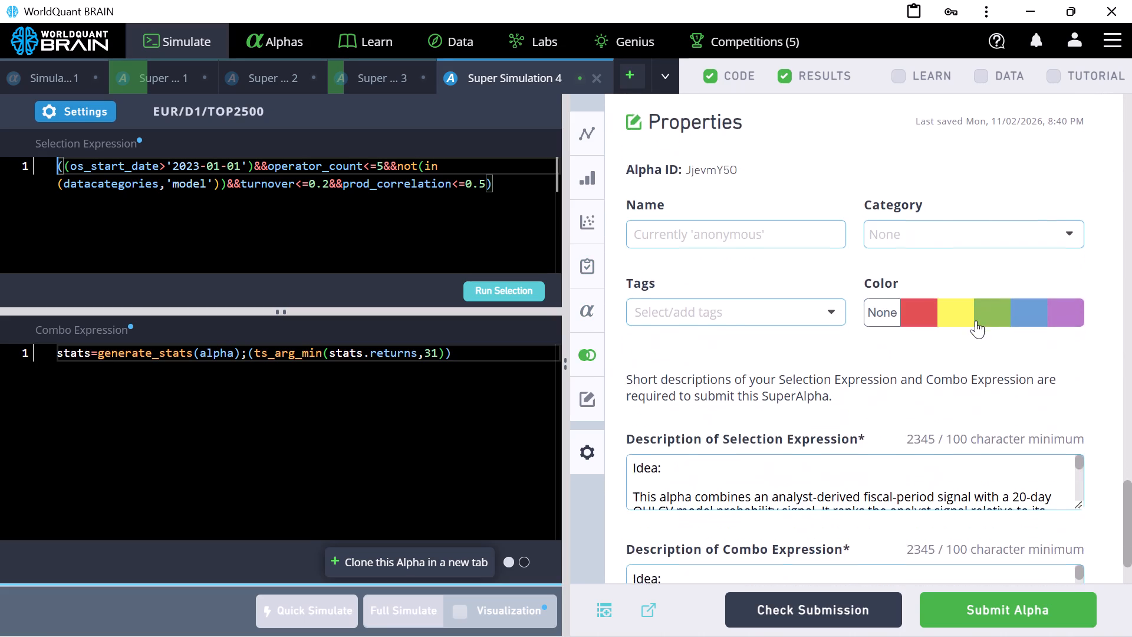
{"action": "scroll", "coordinate": [976, 320], "scroll_direction": "up", "scroll_amount": 19}
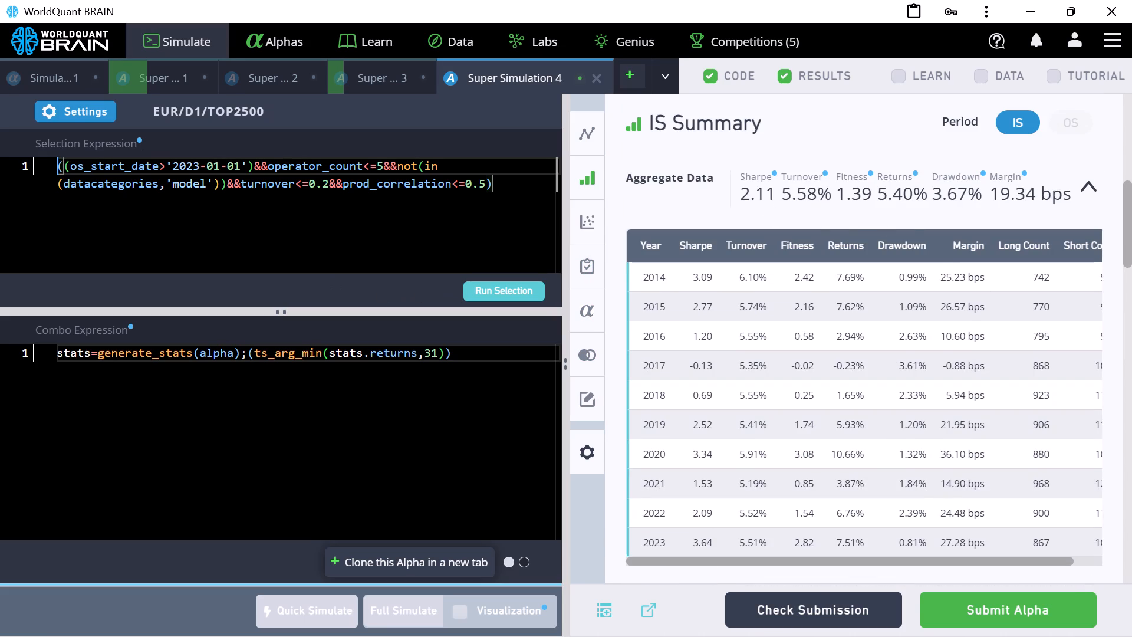
Set Super Simulation 4's neutralization to Statistical and apply the settings.
{"action": "left_click", "coordinate": [92, 114]}
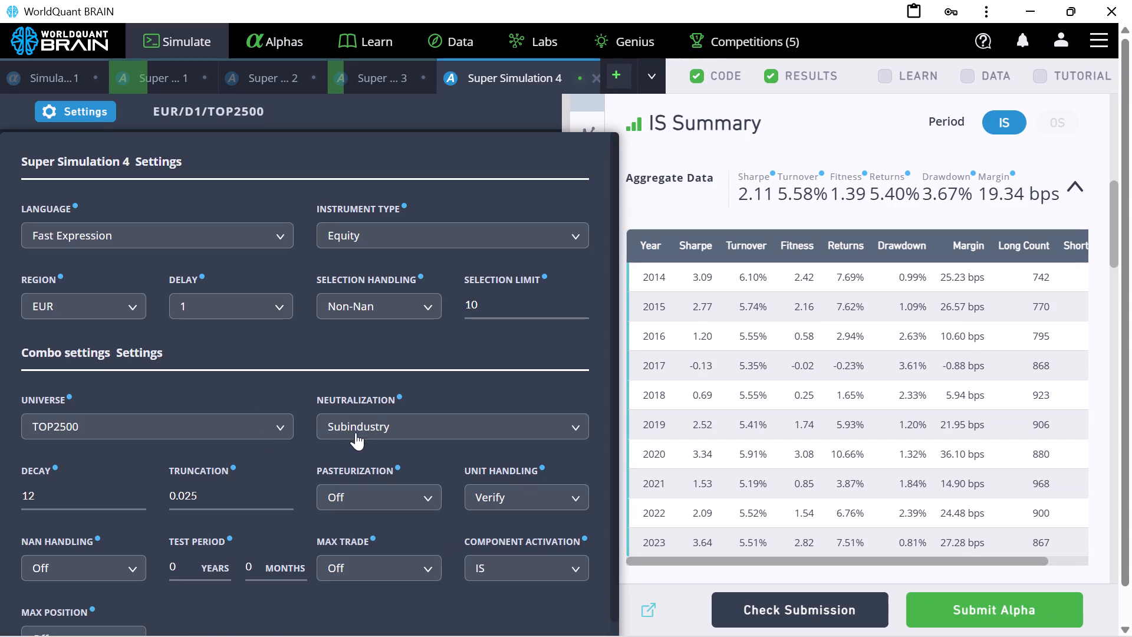
{"action": "left_click", "coordinate": [359, 415]}
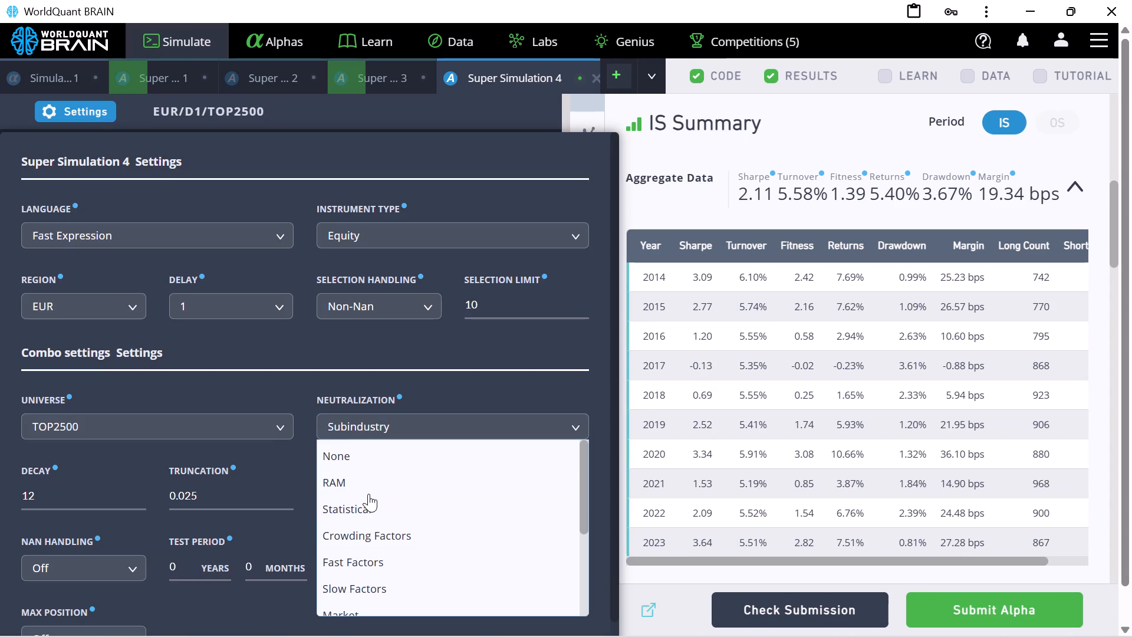
{"action": "left_click", "coordinate": [366, 511]}
{"action": "scroll", "coordinate": [502, 441], "scroll_direction": "down", "scroll_amount": 13}
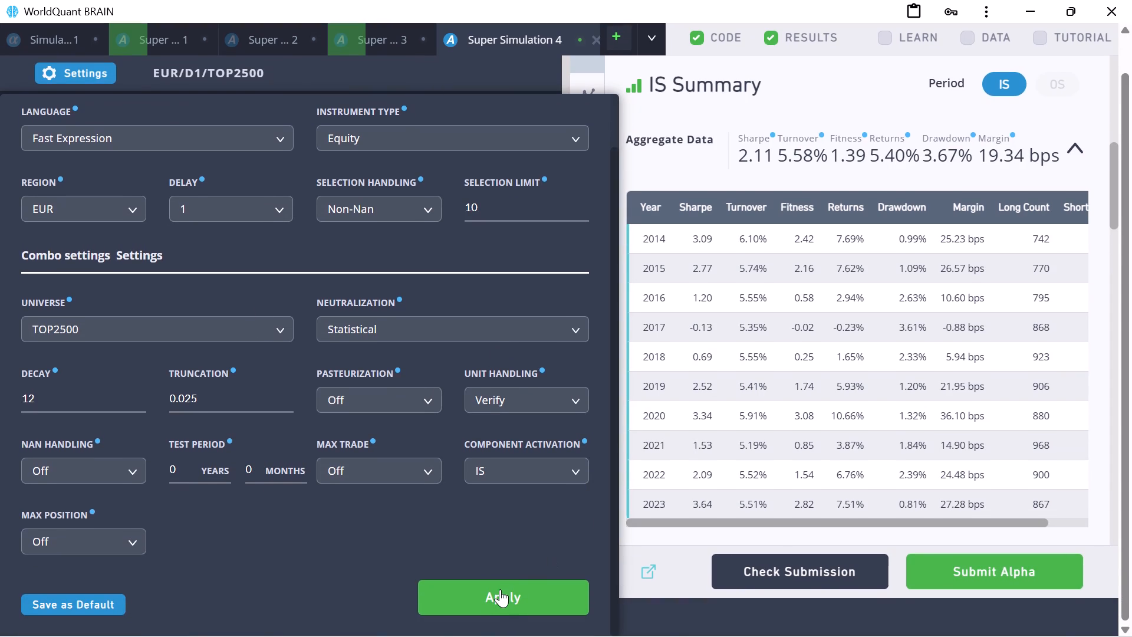
{"action": "left_click", "coordinate": [500, 589]}
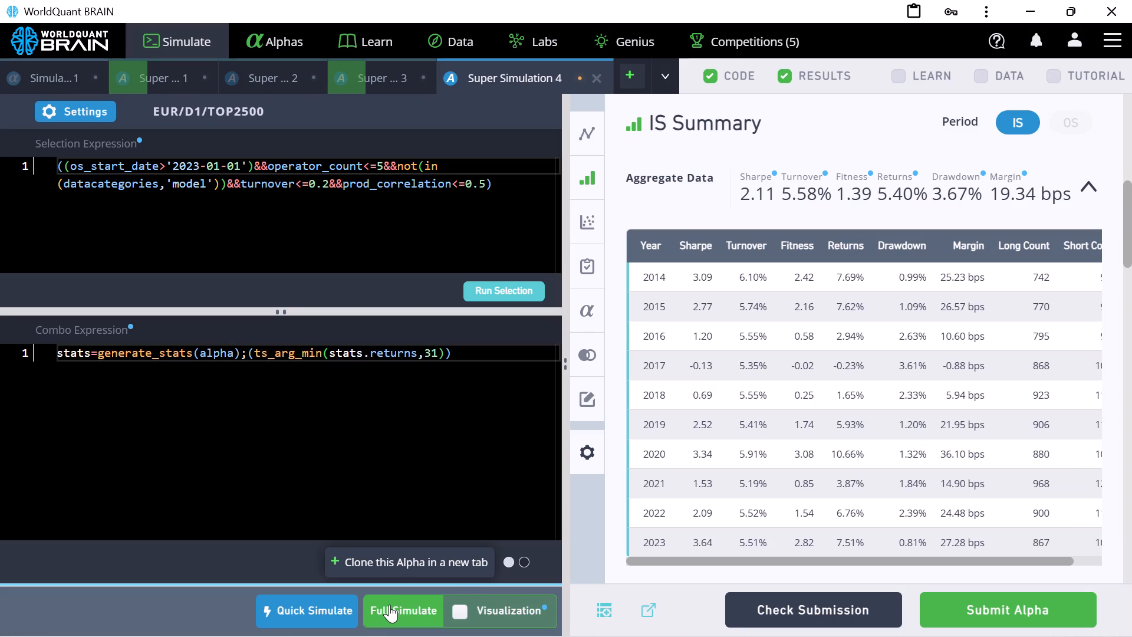
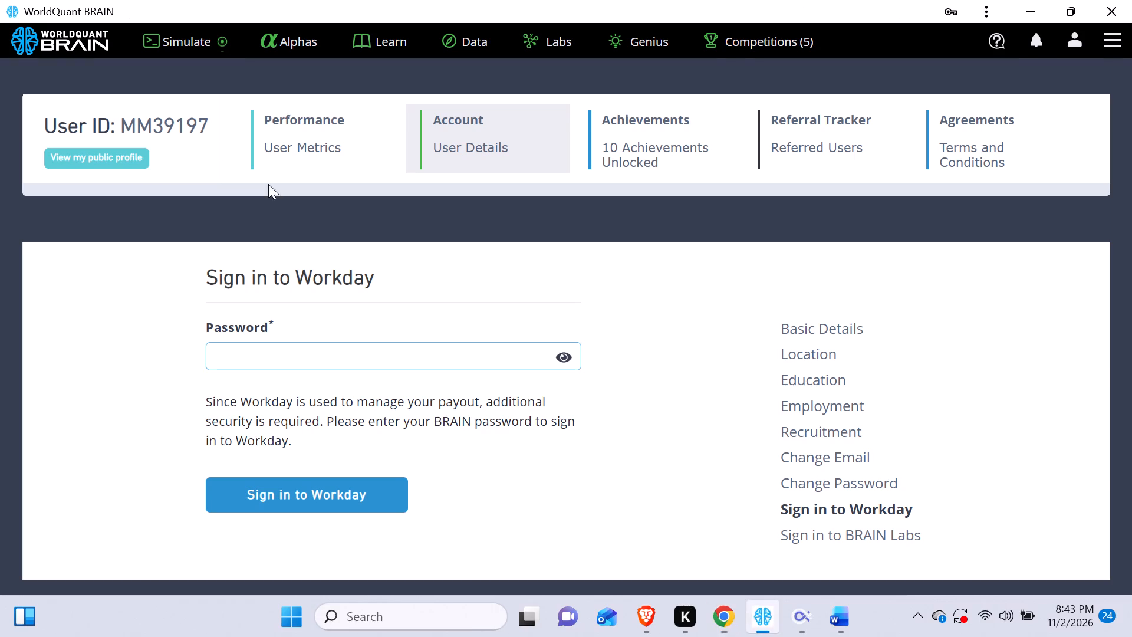
Return to the simulation workspace and run a full simulation of Super Simulation 4 on EUR/D1/TOP2500.
{"action": "left_click", "coordinate": [186, 33]}
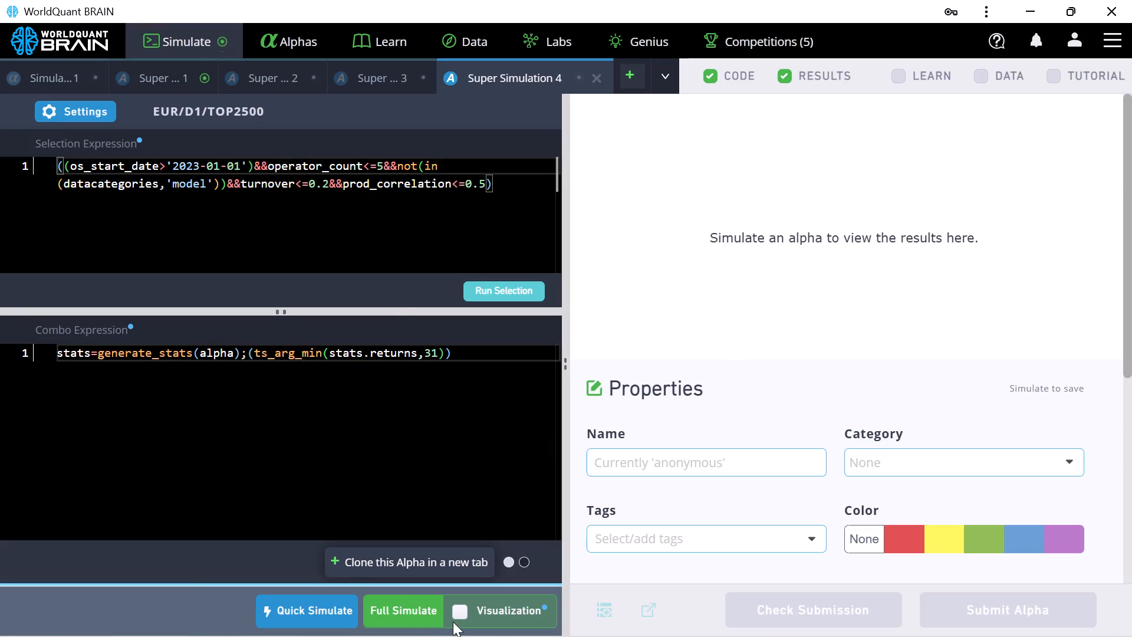
{"action": "left_click", "coordinate": [406, 615]}
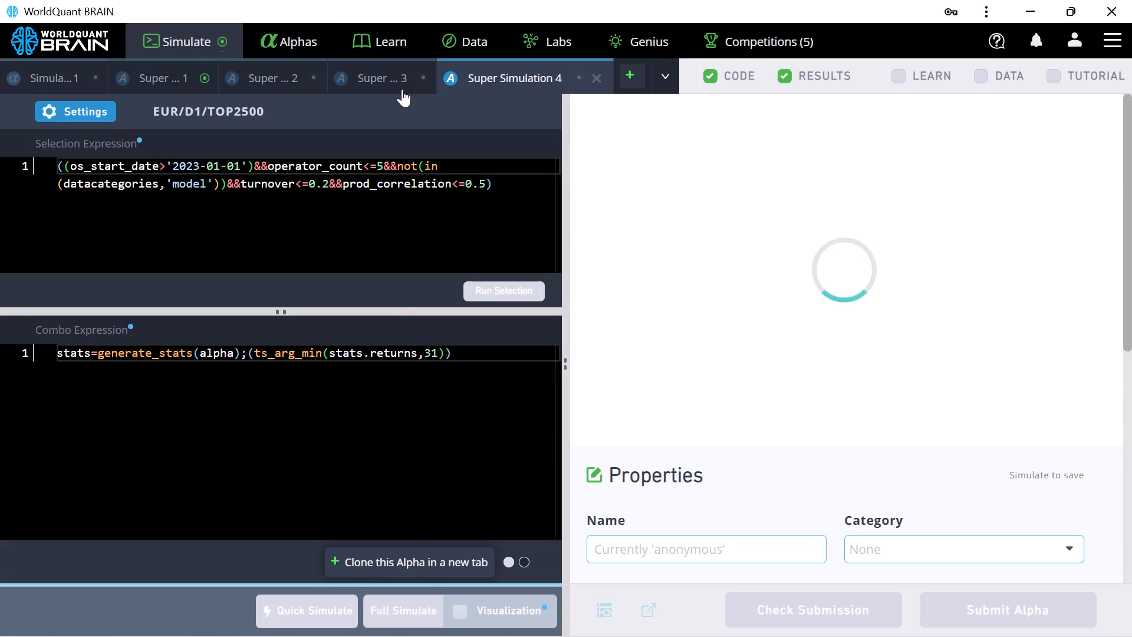
Check the IS Summary of Super Simulation 1's IND/D1/TOP500 simulation.
{"action": "left_click", "coordinate": [167, 74]}
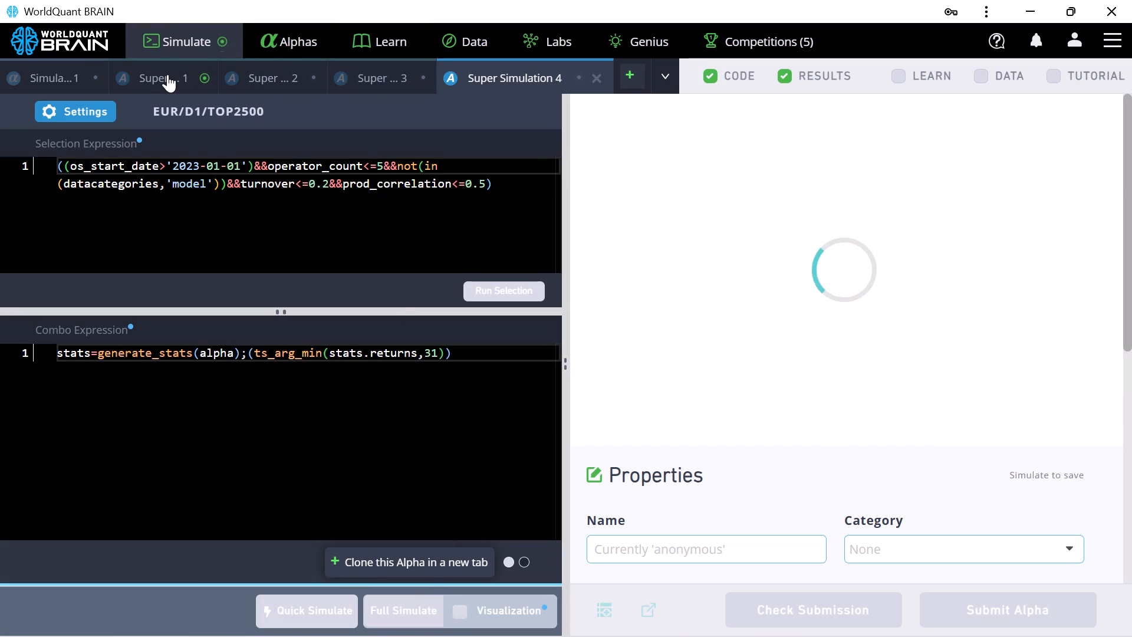
{"action": "scroll", "coordinate": [937, 432], "scroll_direction": "down", "scroll_amount": 3}
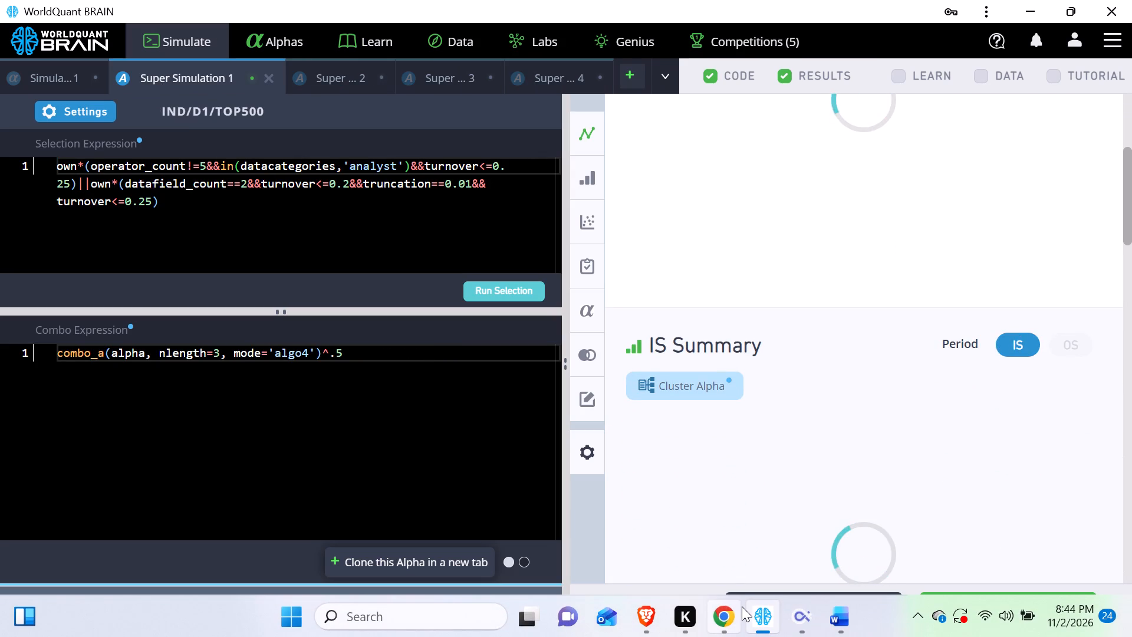
Switch to Chrome and look over the WorldQuant Workday home page, including its to-dos and announcements.
{"action": "left_click", "coordinate": [727, 613]}
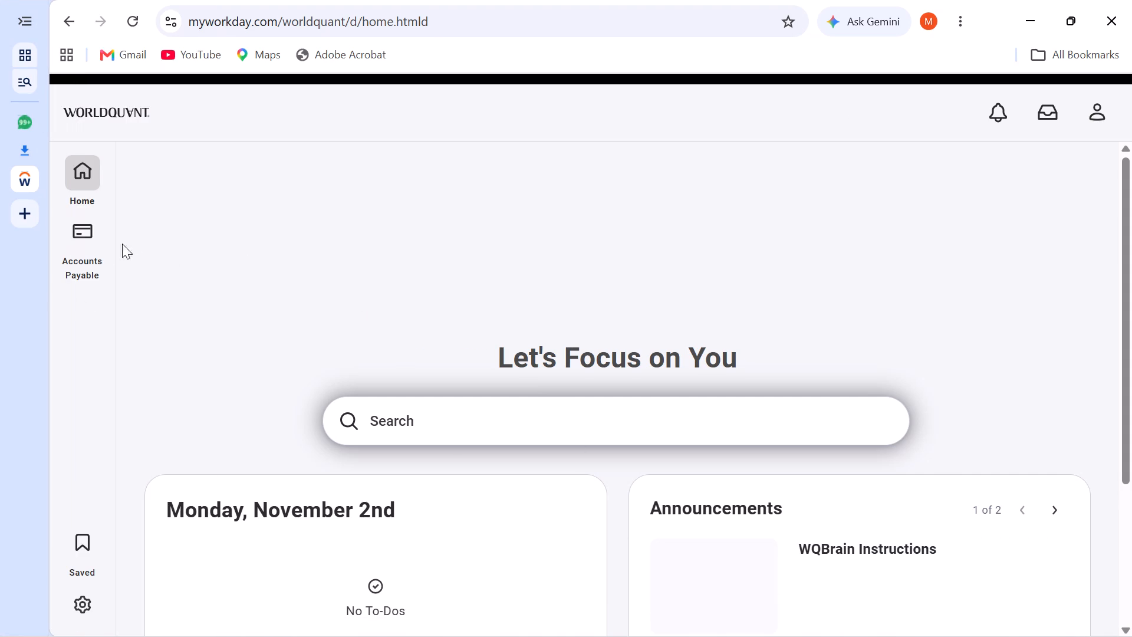
{"action": "left_click", "coordinate": [205, 319]}
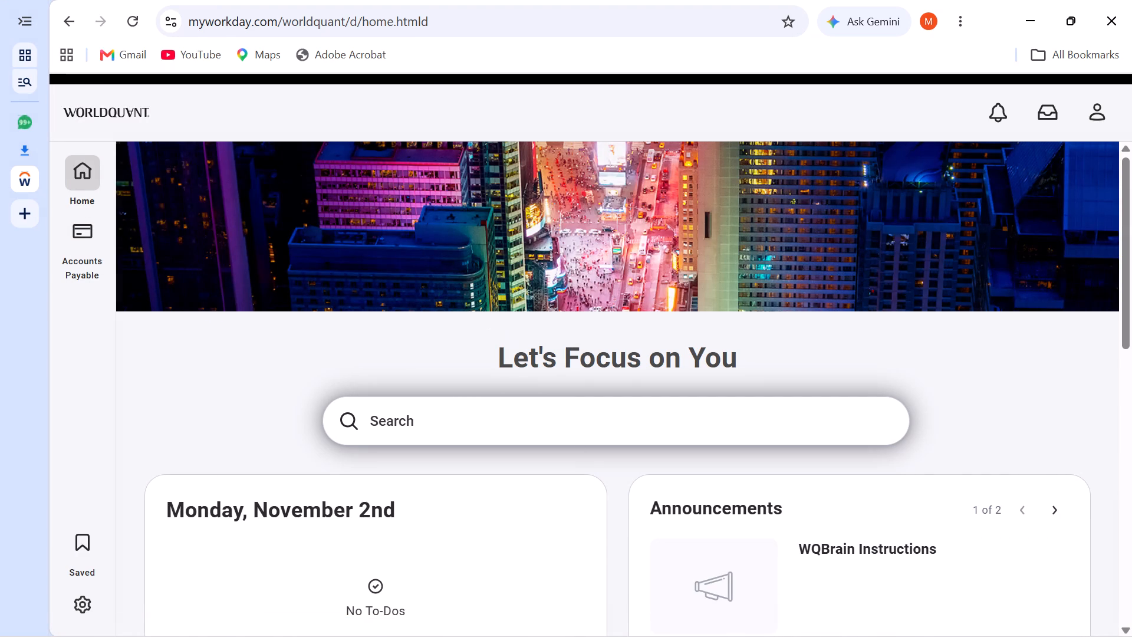
{"action": "scroll", "coordinate": [551, 344], "scroll_direction": "down", "scroll_amount": 2}
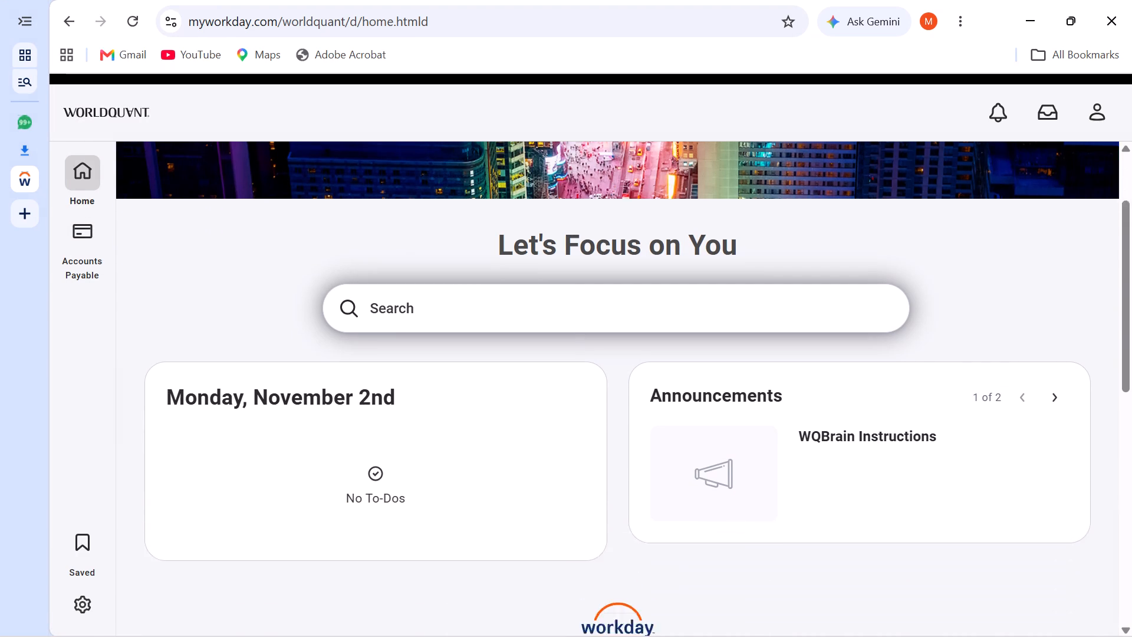
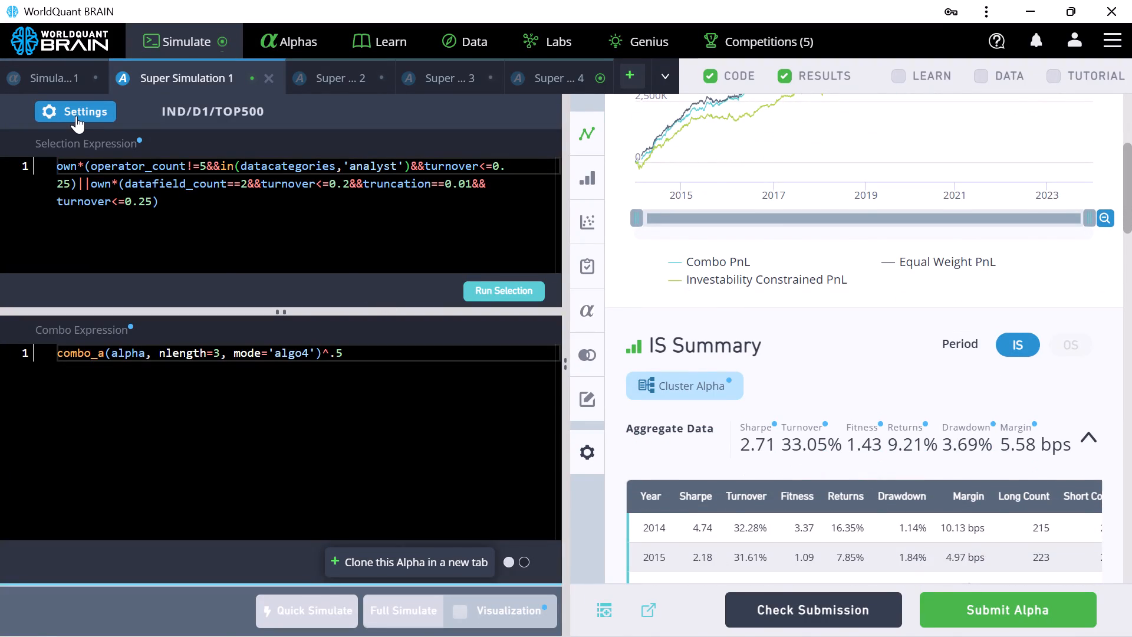
Open Super Simulation 1's settings and look through the lower options.
{"action": "left_click", "coordinate": [76, 116]}
{"action": "scroll", "coordinate": [784, 636], "scroll_direction": "down", "scroll_amount": 5}
Switch to the WORLDQUANTBRAIN SUPERALPHAS (1) document in Word to view its list of selection expressions.
{"action": "left_click", "coordinate": [896, 527]}
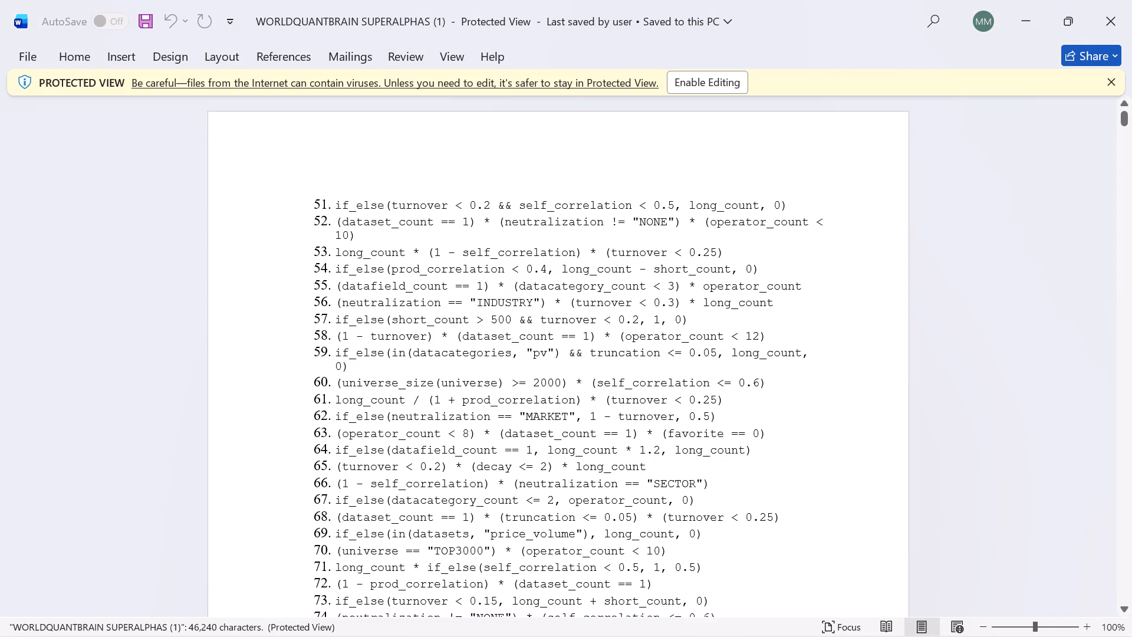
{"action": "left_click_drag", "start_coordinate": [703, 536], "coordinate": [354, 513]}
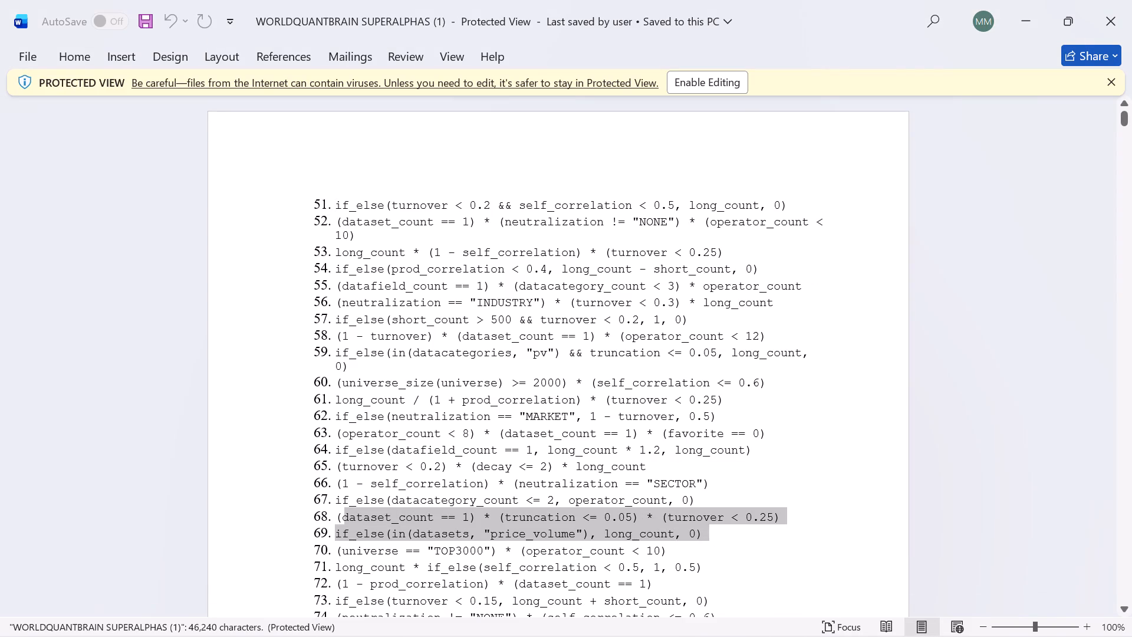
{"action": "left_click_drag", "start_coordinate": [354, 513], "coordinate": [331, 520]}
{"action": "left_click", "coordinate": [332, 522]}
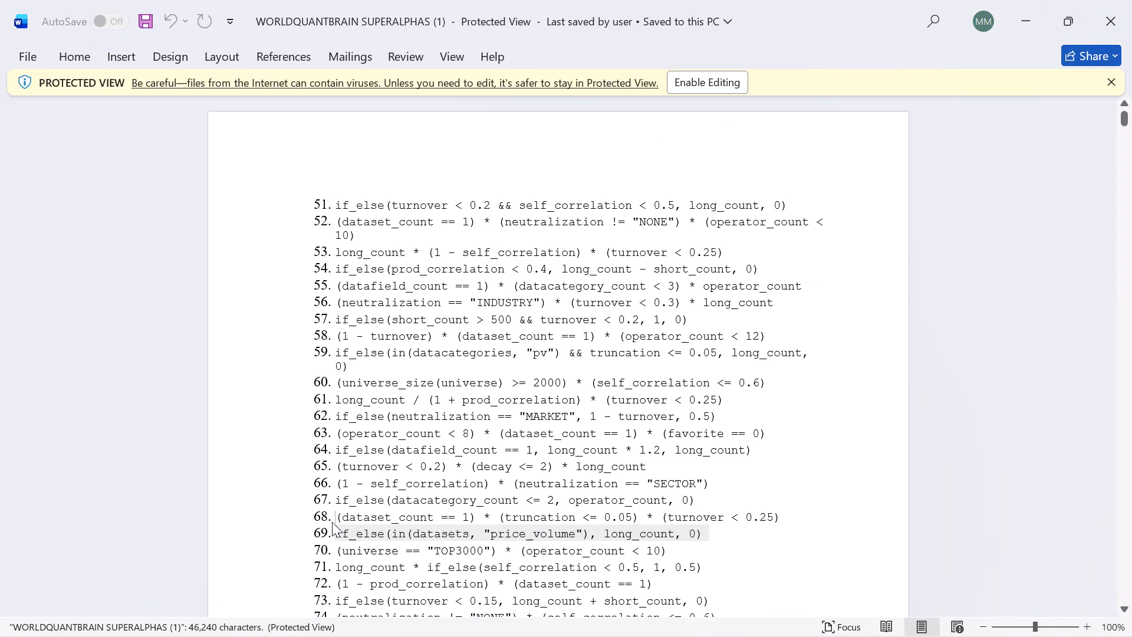
Copy selection expression 77, (short_count > 400) * (prod_correlation < 0.4), from the WORLDQUANTBRAIN SUPERALPHAS document.
{"action": "scroll", "coordinate": [362, 488], "scroll_direction": "down", "scroll_amount": 5}
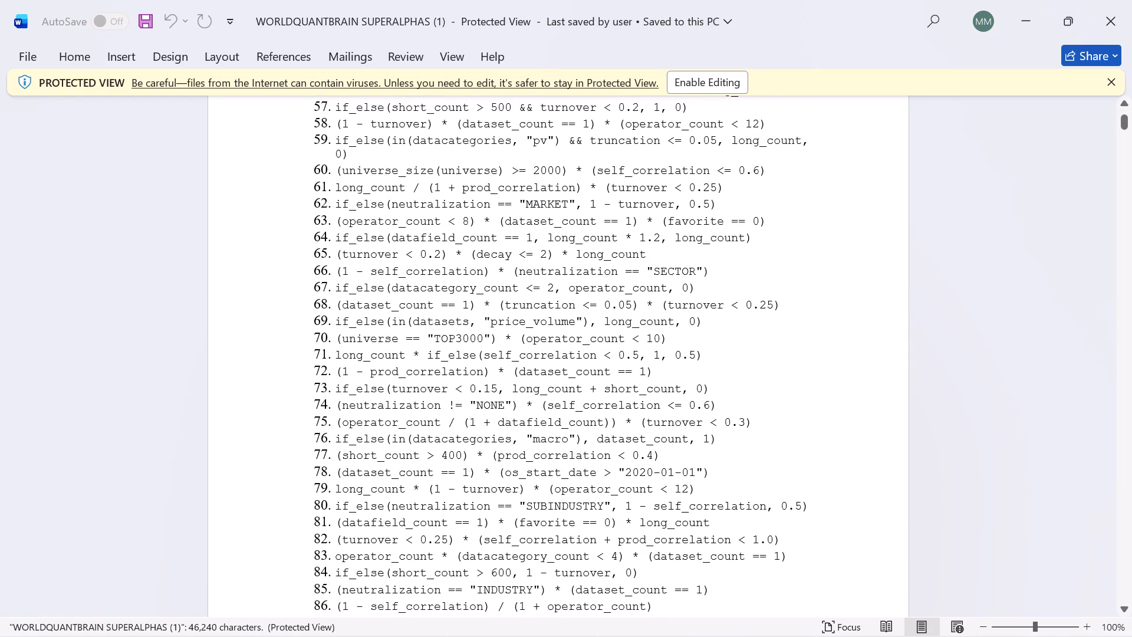
{"action": "left_click_drag", "start_coordinate": [335, 455], "coordinate": [689, 454]}
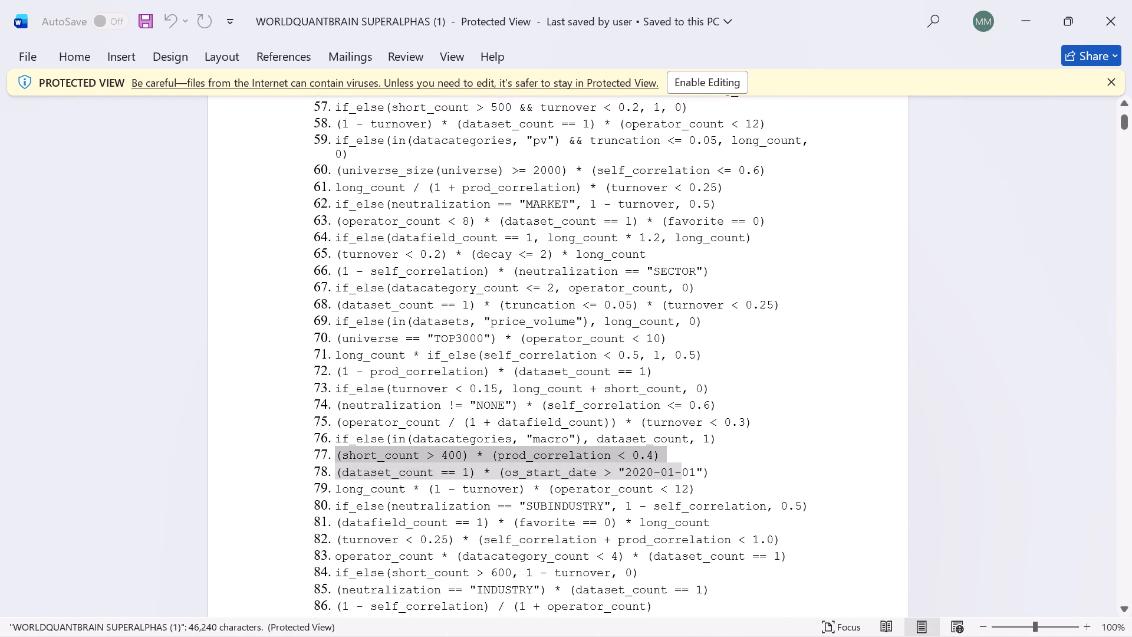
{"action": "left_click_drag", "start_coordinate": [689, 454], "coordinate": [692, 446]}
{"action": "right_click", "coordinate": [595, 454]}
{"action": "left_click", "coordinate": [646, 238]}
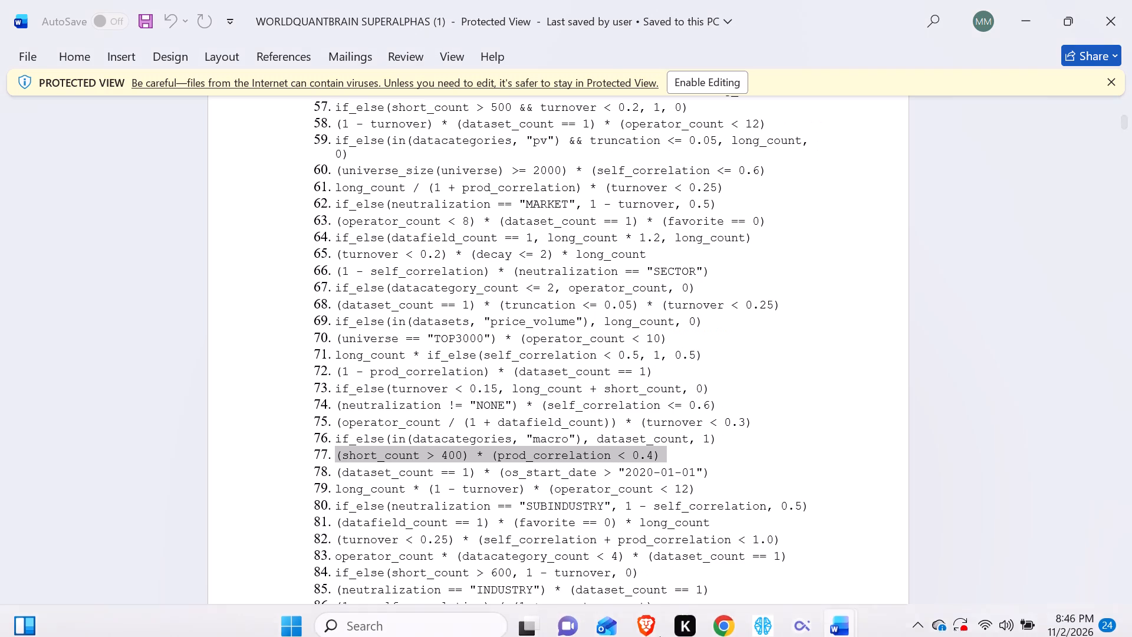
In WorldQuant BRAIN, replace Super Simulation 1's selection expression with the copied (short_count > 400) * (prod_correlation < 0.4), without its list number.
{"action": "left_click", "coordinate": [759, 618]}
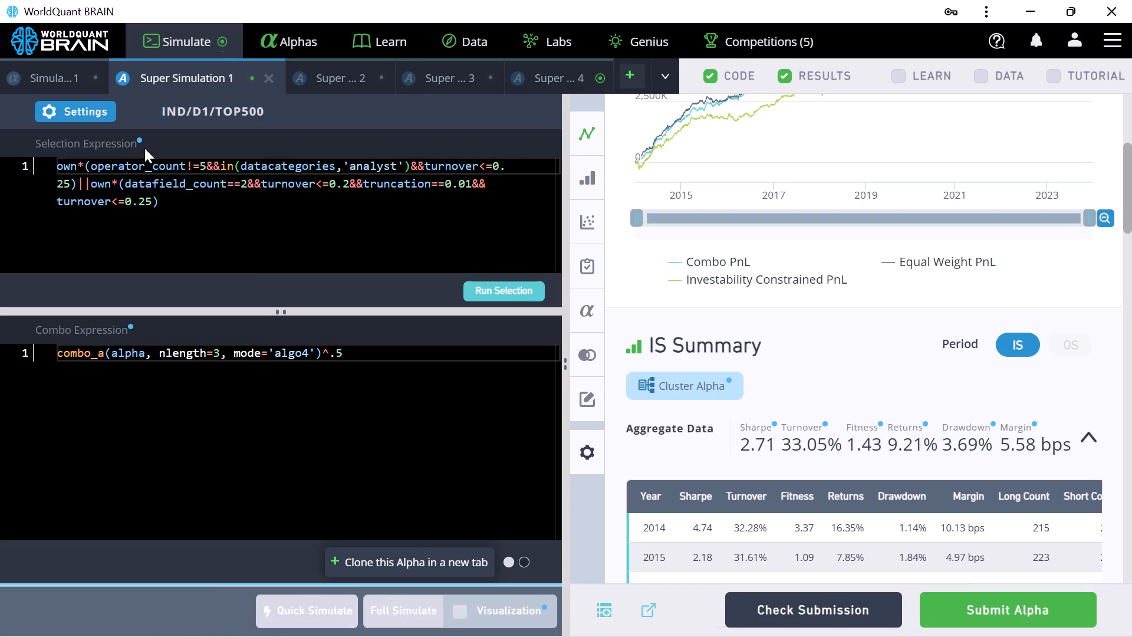
{"action": "triple_click", "coordinate": [163, 167]}
{"action": "right_click", "coordinate": [163, 167]}
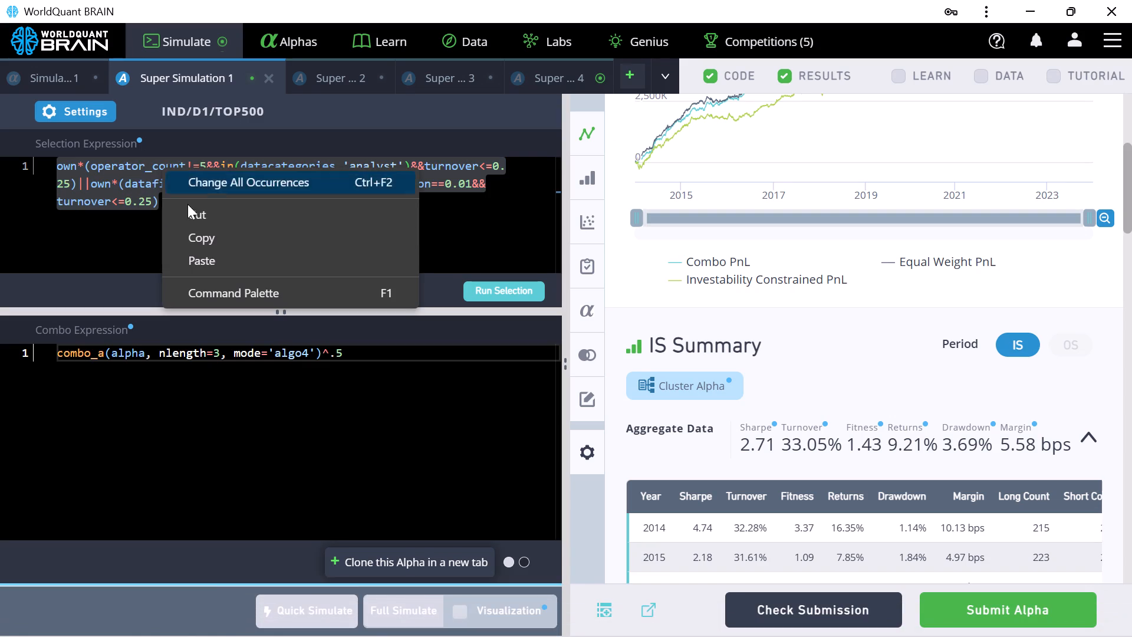
{"action": "left_click", "coordinate": [215, 254]}
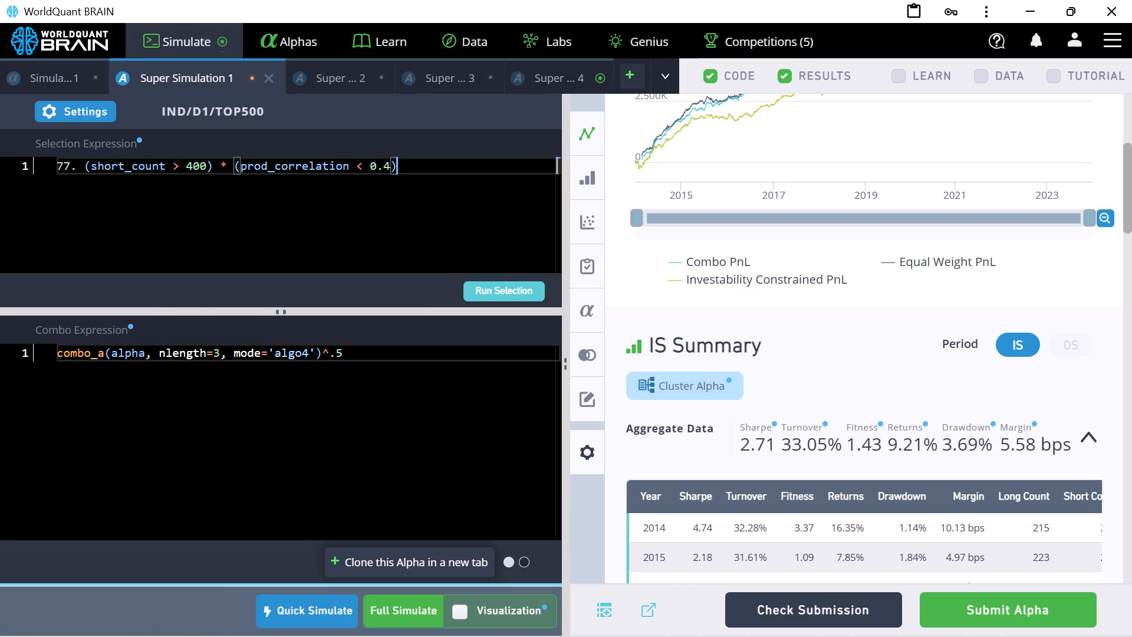
{"action": "left_click", "coordinate": [84, 165]}
{"action": "key", "text": "BackSpace"}
{"action": "key", "text": "BackSpace"}
{"action": "key", "text": "BackSpace"}
{"action": "key", "text": "BackSpace"}
{"action": "key", "text": "BackSpace"}
{"action": "key", "text": "BackSpace"}
{"action": "key", "text": "BackSpace"}
{"action": "key", "text": "BackSpace"}
{"action": "key", "text": "BackSpace"}
{"action": "key", "text": "BackSpace"}
{"action": "key", "text": "BackSpace"}
{"action": "key", "text": "BackSpace"}
{"action": "key", "text": "BackSpace"}
{"action": "key", "text": "BackSpace"}
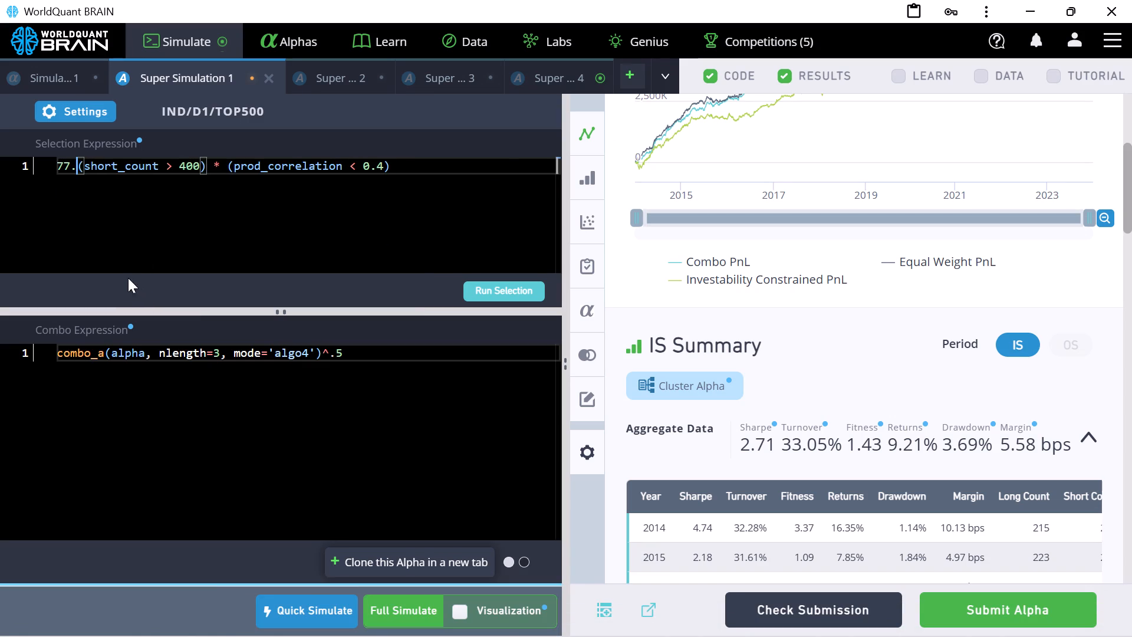
Run the selection and a full simulation of Super Simulation 1 on IND/D1/TOP500.
{"action": "left_click", "coordinate": [518, 287]}
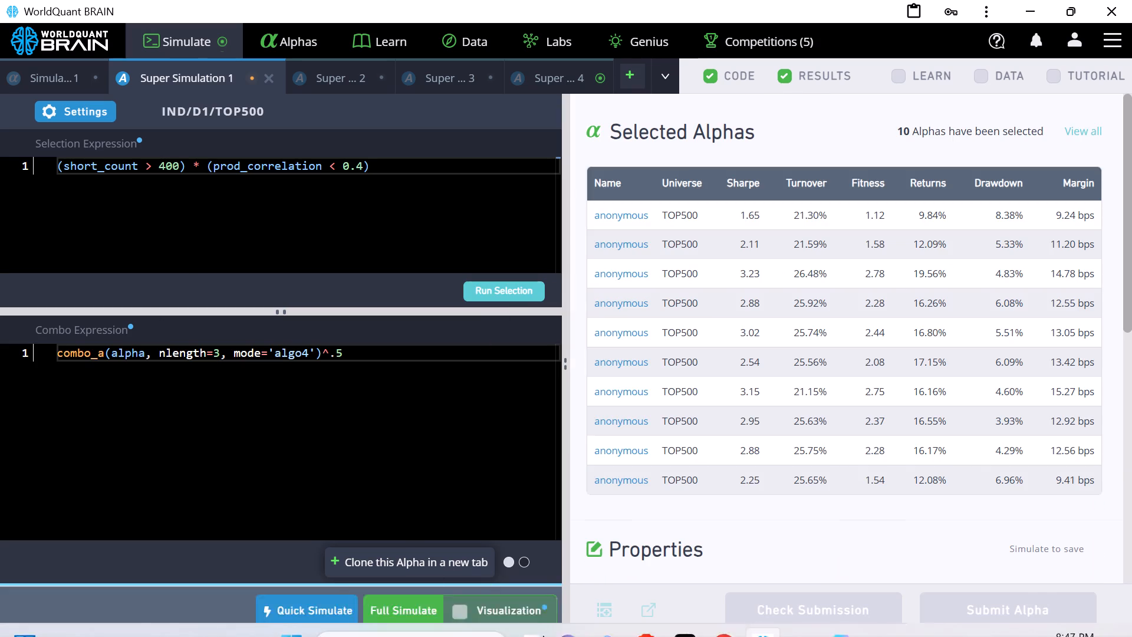
{"action": "left_click", "coordinate": [414, 611]}
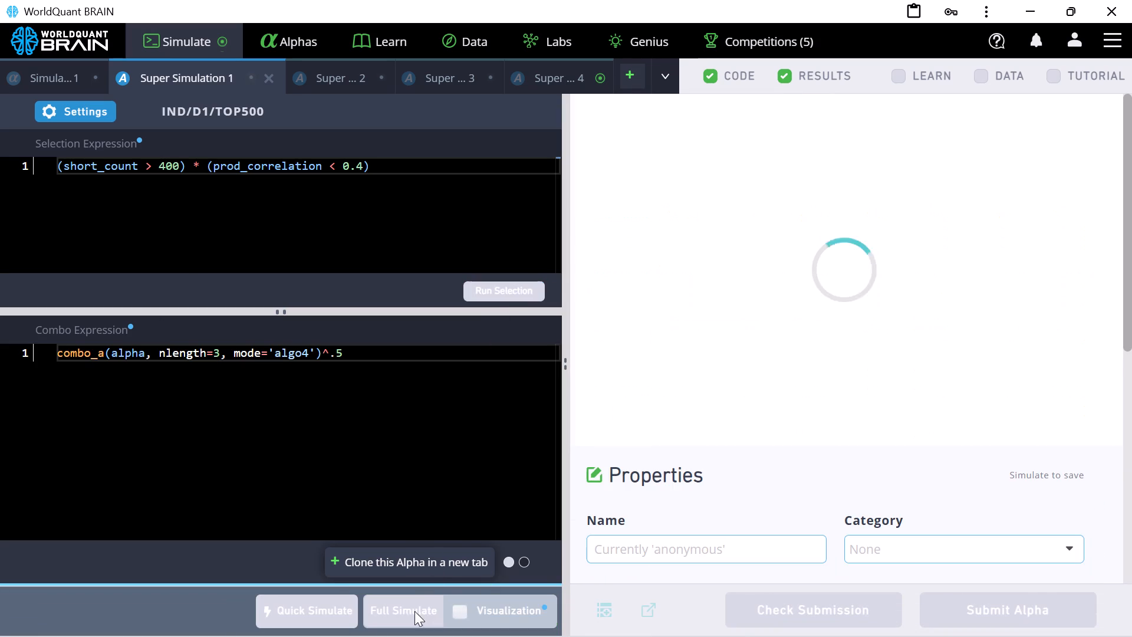
Run a full simulation of Super Simulation 3 on GLB/D1/MINVOL1M.
{"action": "left_click", "coordinate": [559, 81]}
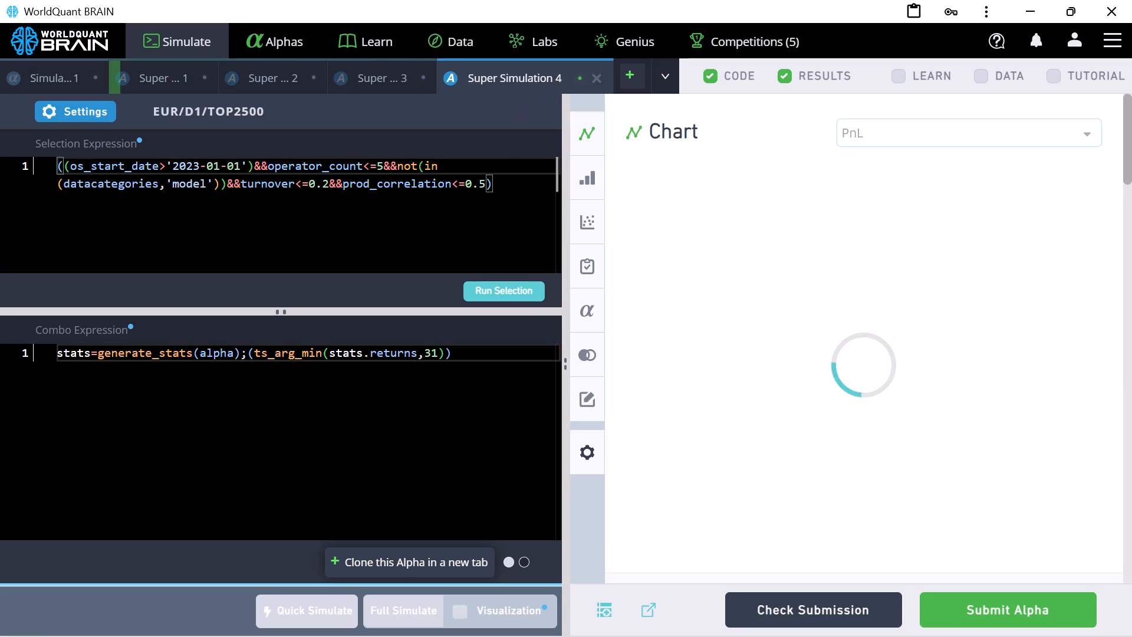
{"action": "left_click", "coordinate": [369, 78]}
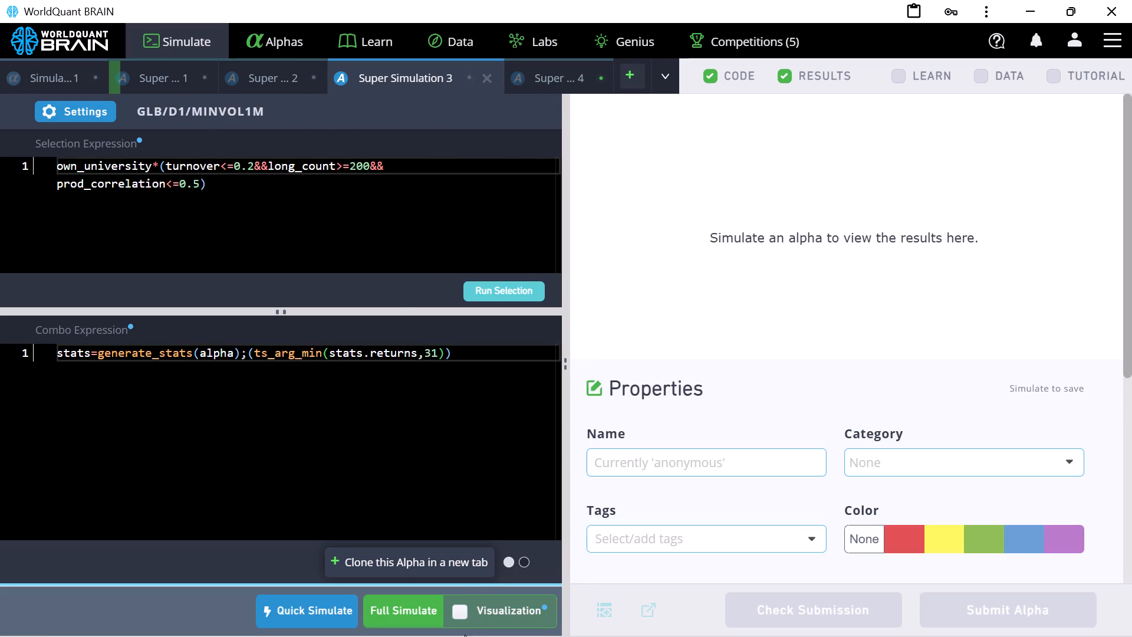
{"action": "left_click", "coordinate": [428, 606]}
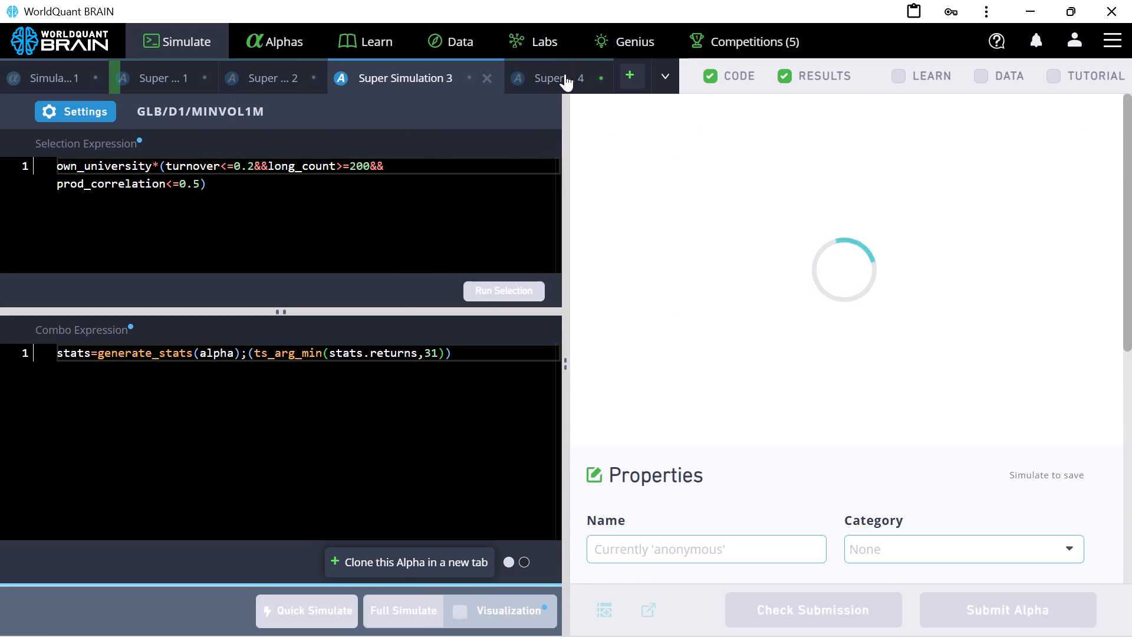
Examine Super Simulation 4's EUR/D1/TOP2500 results, including the IS Summary, testing status, selected alphas and PnL chart.
{"action": "left_click", "coordinate": [565, 74]}
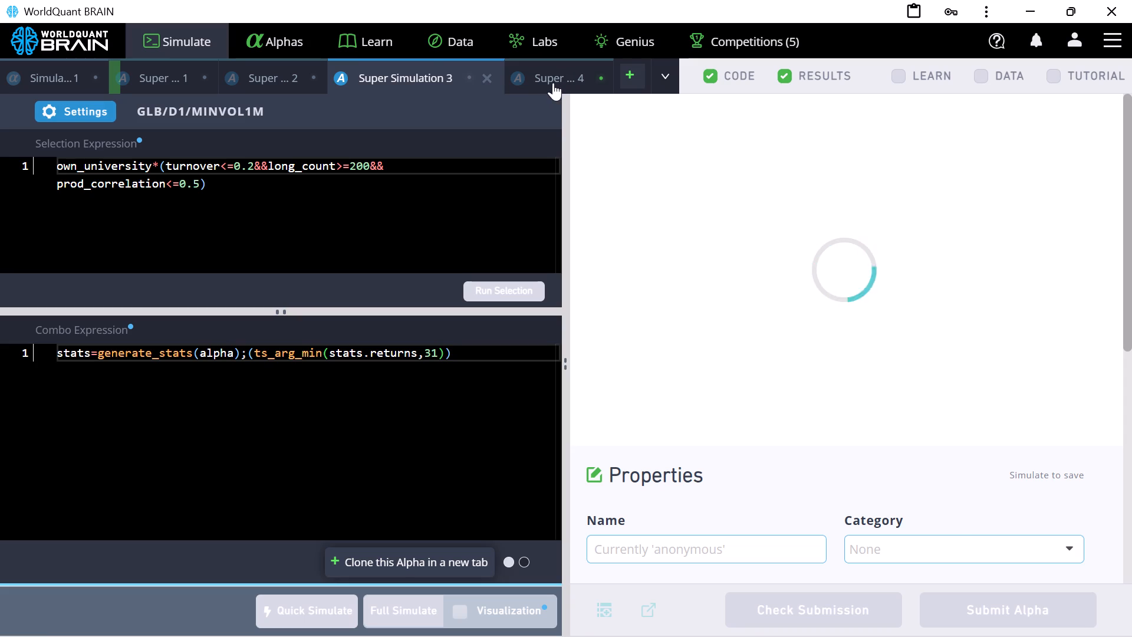
{"action": "left_click", "coordinate": [550, 79]}
{"action": "scroll", "coordinate": [756, 349], "scroll_direction": "down", "scroll_amount": 2}
{"action": "scroll", "coordinate": [844, 377], "scroll_direction": "down", "scroll_amount": 3}
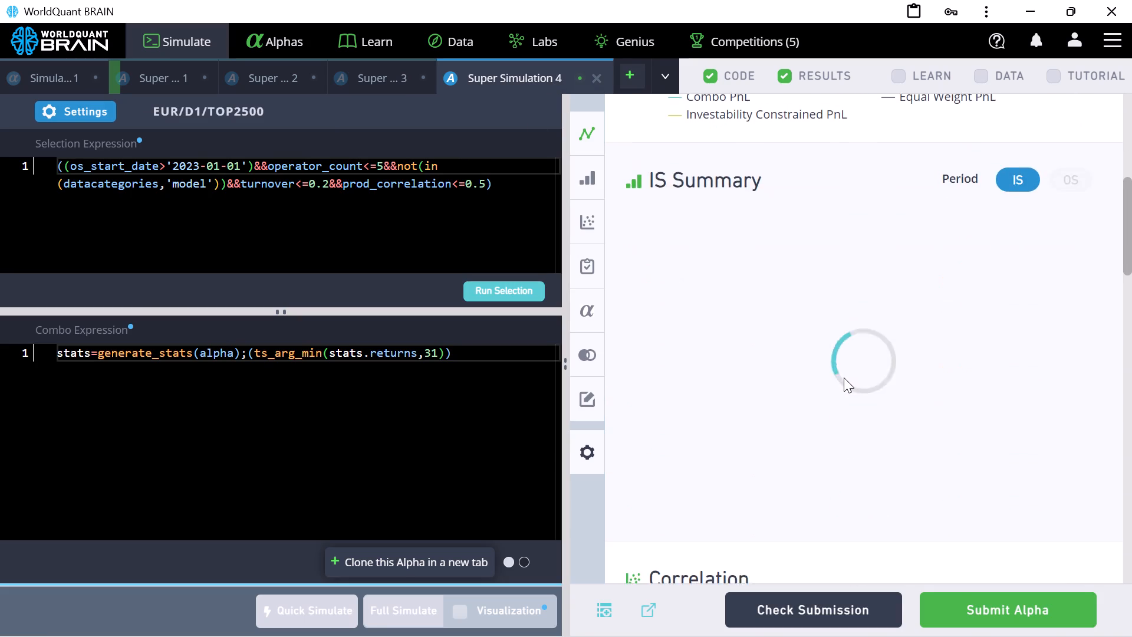
{"action": "scroll", "coordinate": [844, 377], "scroll_direction": "down", "scroll_amount": 12}
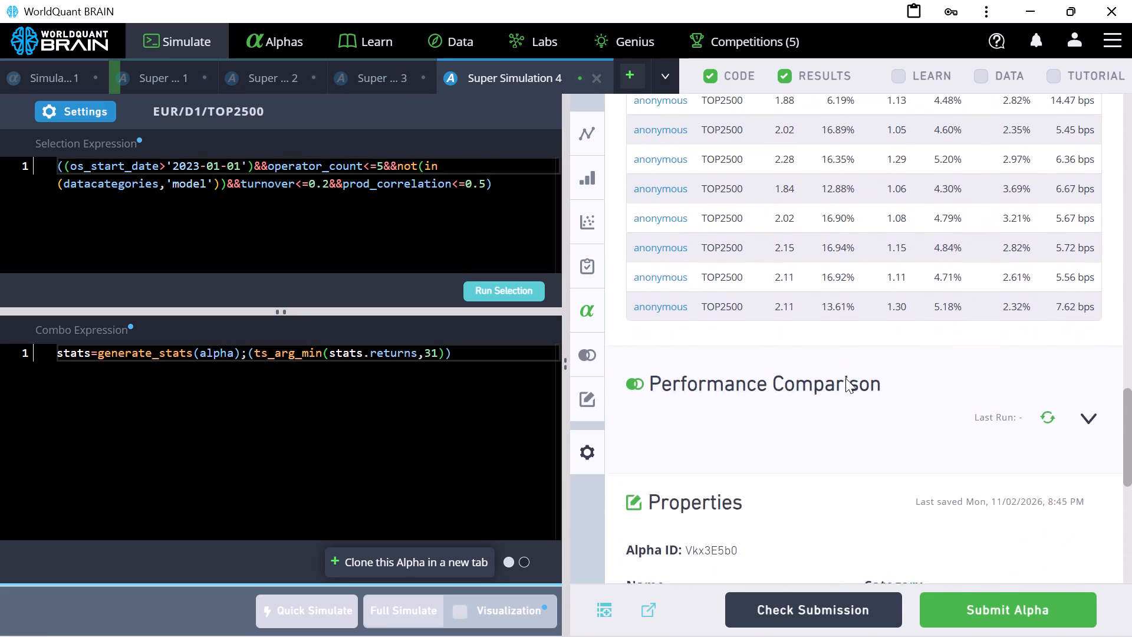
{"action": "scroll", "coordinate": [848, 378], "scroll_direction": "up", "scroll_amount": 20}
{"action": "scroll", "coordinate": [851, 365], "scroll_direction": "down", "scroll_amount": 6}
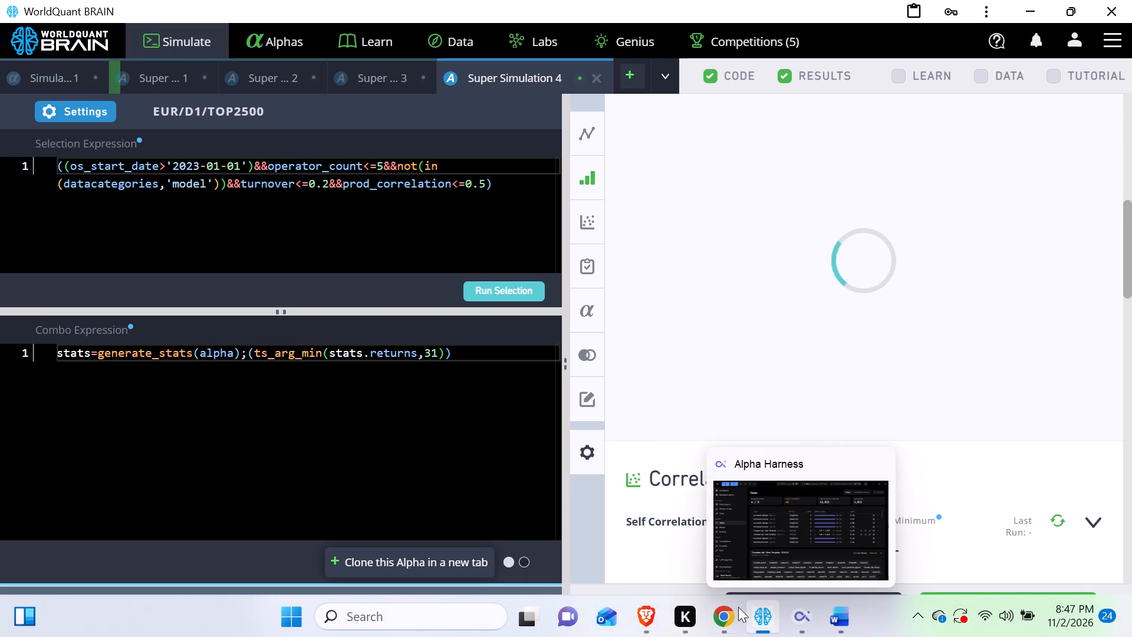
{"action": "left_click", "coordinate": [785, 544]}
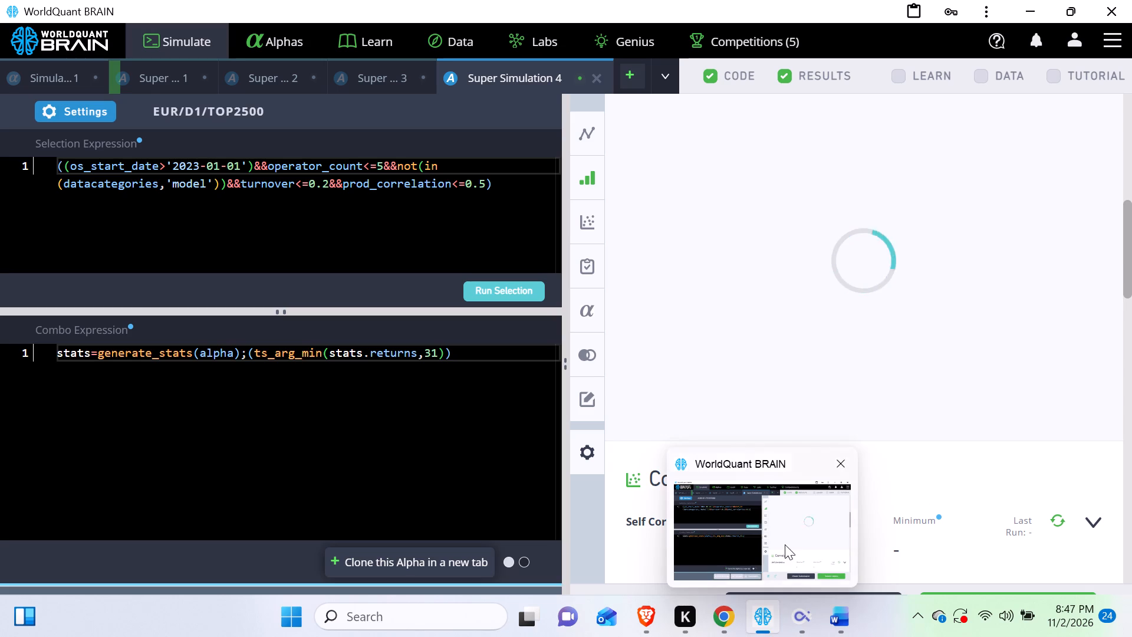
{"action": "scroll", "coordinate": [848, 382], "scroll_direction": "down", "scroll_amount": 14}
{"action": "scroll", "coordinate": [838, 444], "scroll_direction": "up", "scroll_amount": 7}
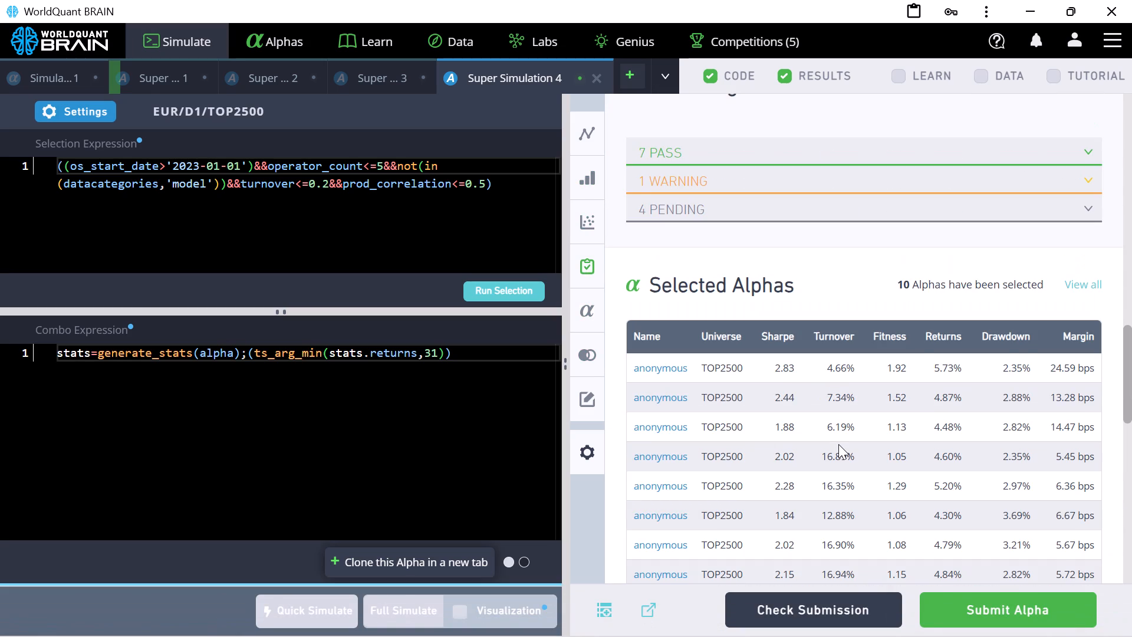
{"action": "scroll", "coordinate": [890, 325], "scroll_direction": "up", "scroll_amount": 3}
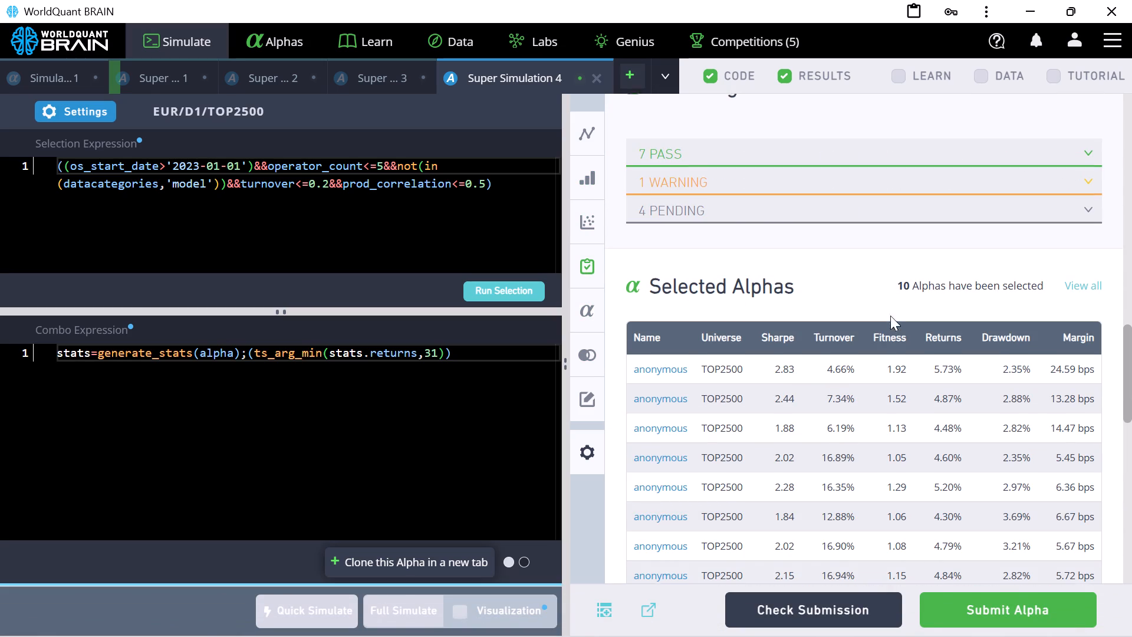
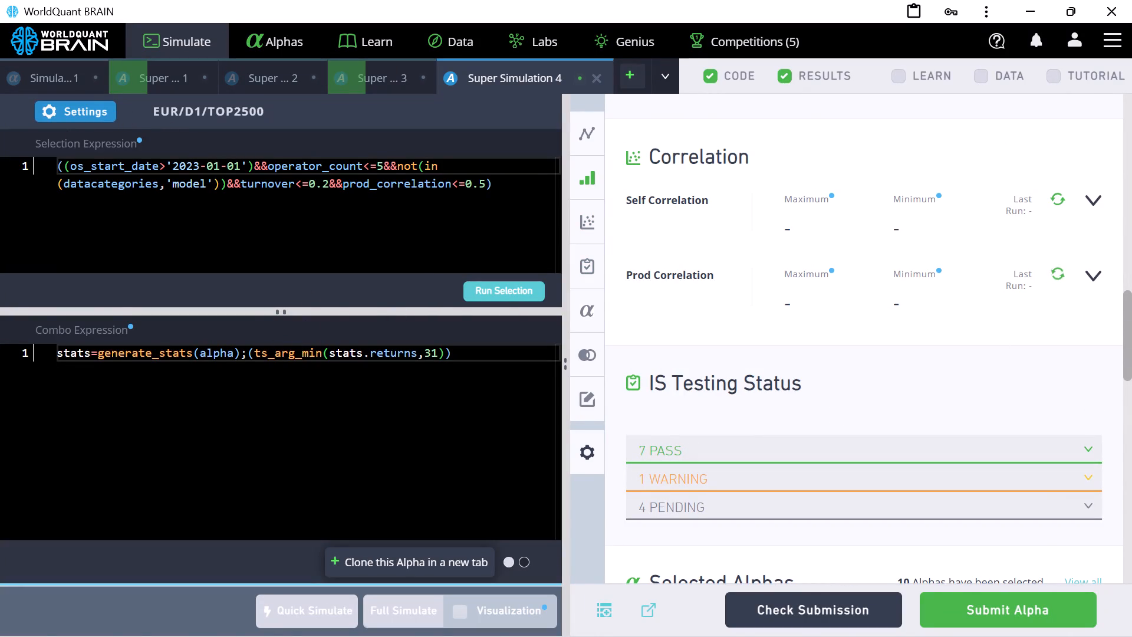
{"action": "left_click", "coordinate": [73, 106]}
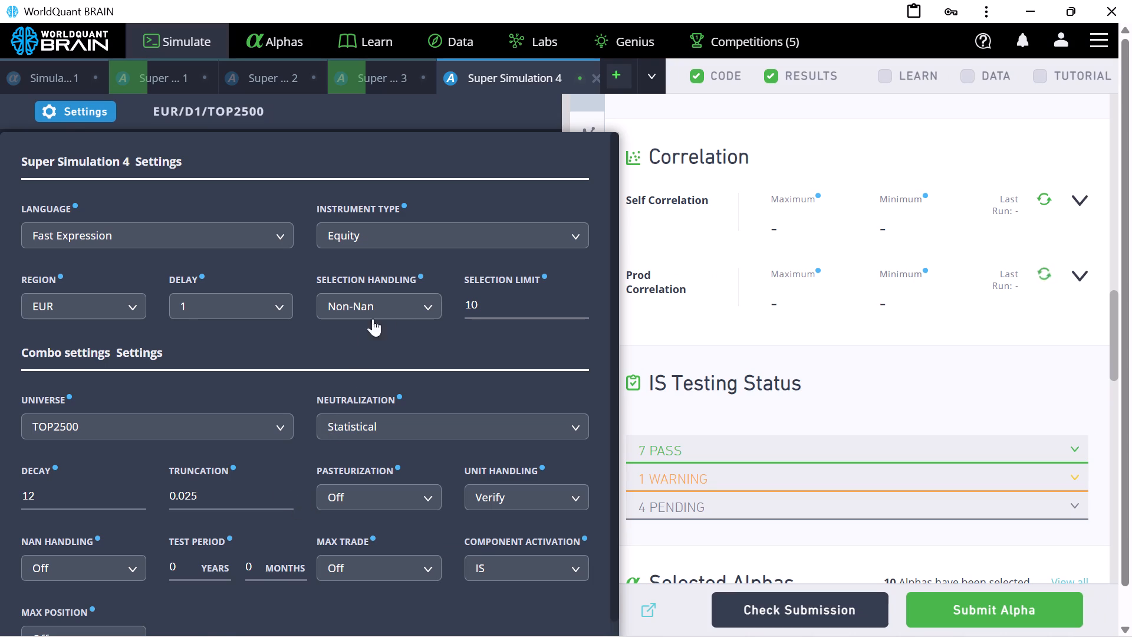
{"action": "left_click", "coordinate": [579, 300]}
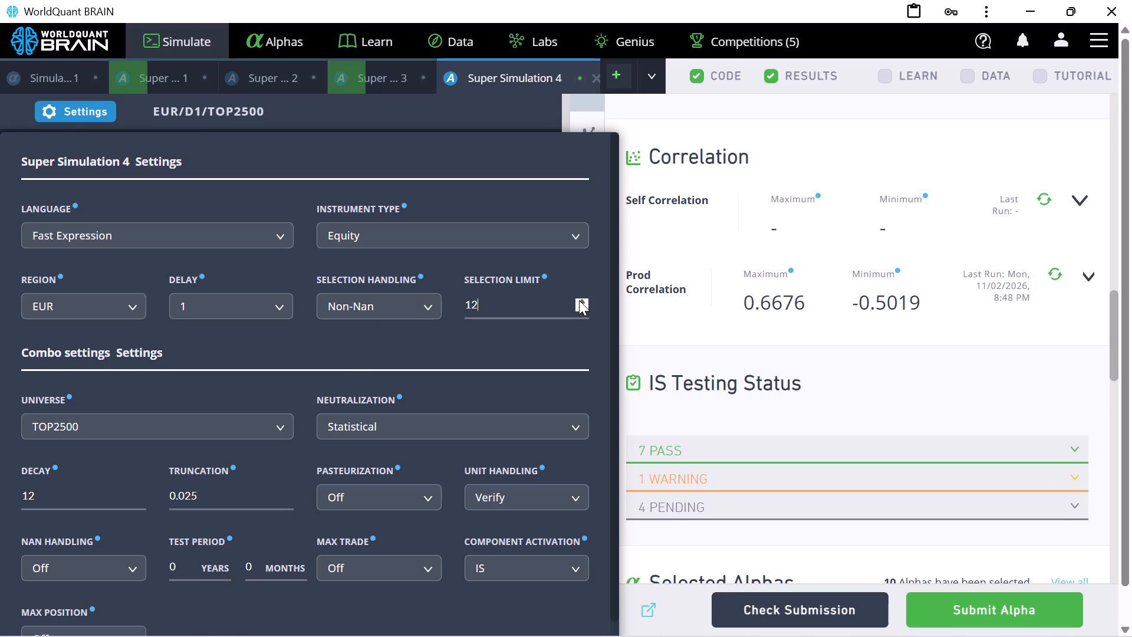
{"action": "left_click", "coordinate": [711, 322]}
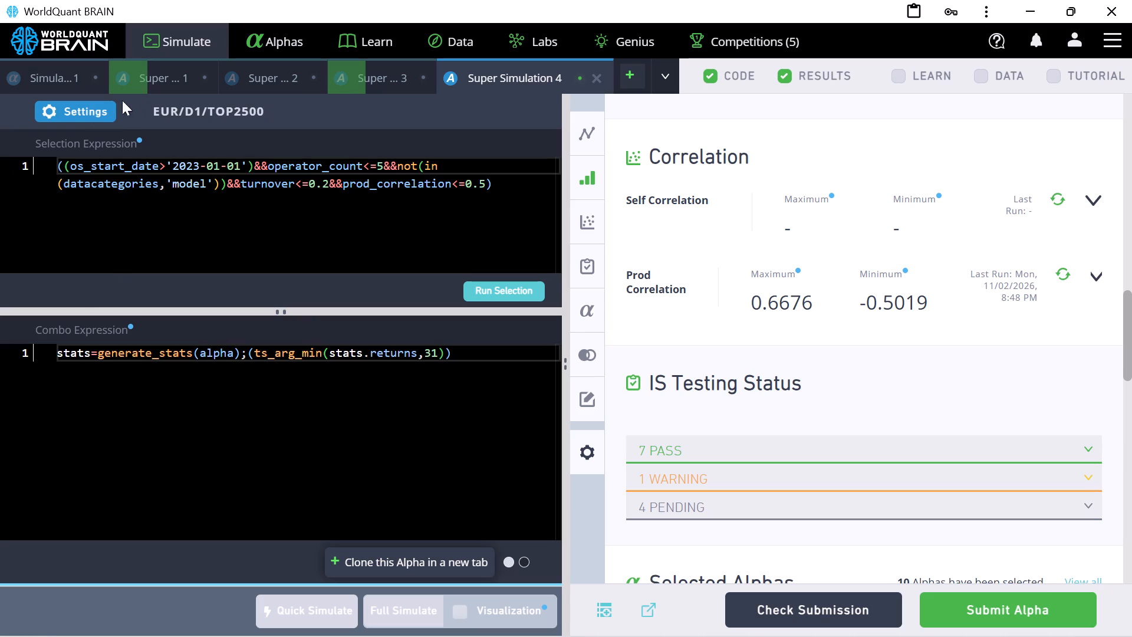
Set the truncation of Super Simulation 4 to 0.08 and apply the settings.
{"action": "left_click", "coordinate": [94, 114]}
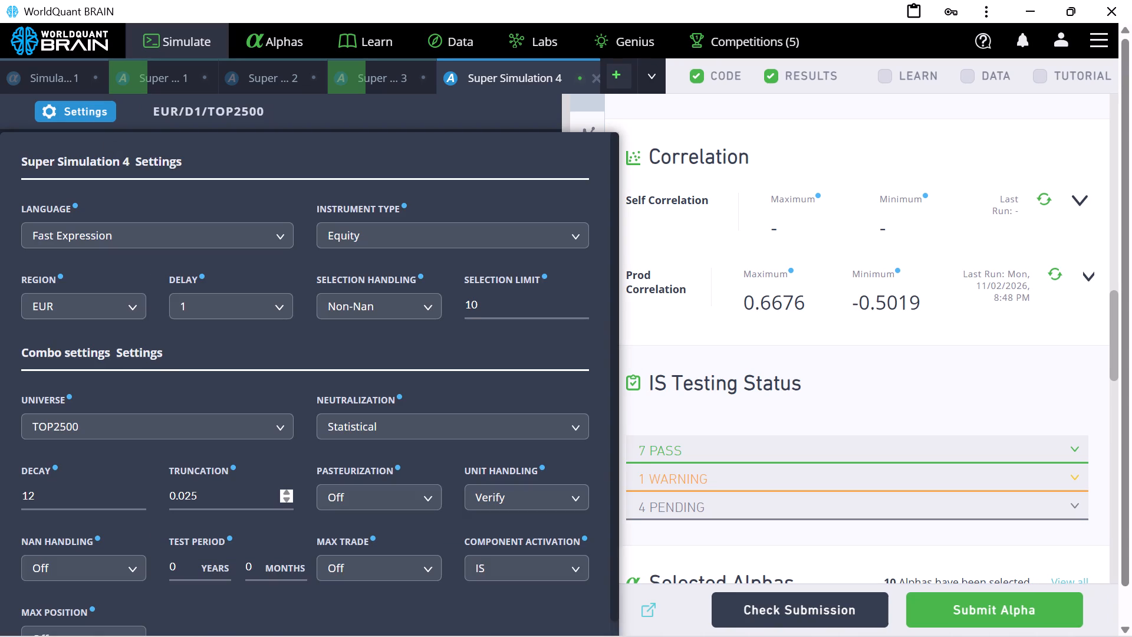
{"action": "left_click", "coordinate": [203, 494]}
{"action": "key", "text": "BackSpace"}
{"action": "key", "text": "BackSpace"}
{"action": "key", "text": "8"}
{"action": "scroll", "coordinate": [513, 312], "scroll_direction": "down", "scroll_amount": 11}
{"action": "left_click", "coordinate": [479, 599]}
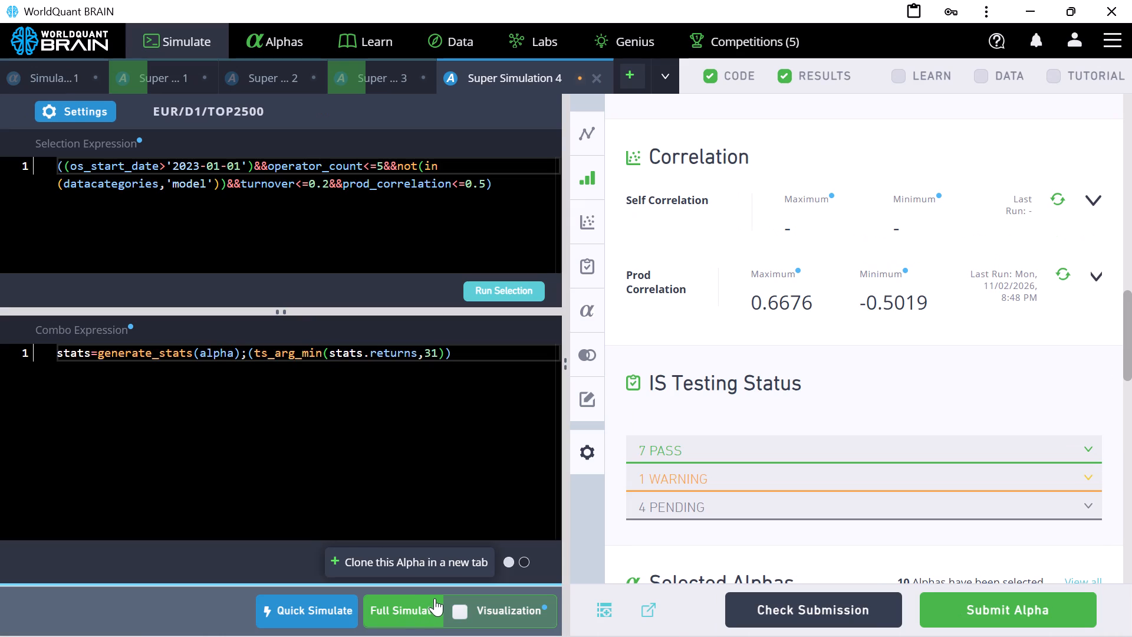
Run a full simulation of Super Simulation 4 on EUR/D1/TOP2500, retrying once a simulation slot is free.
{"action": "left_click", "coordinate": [406, 613]}
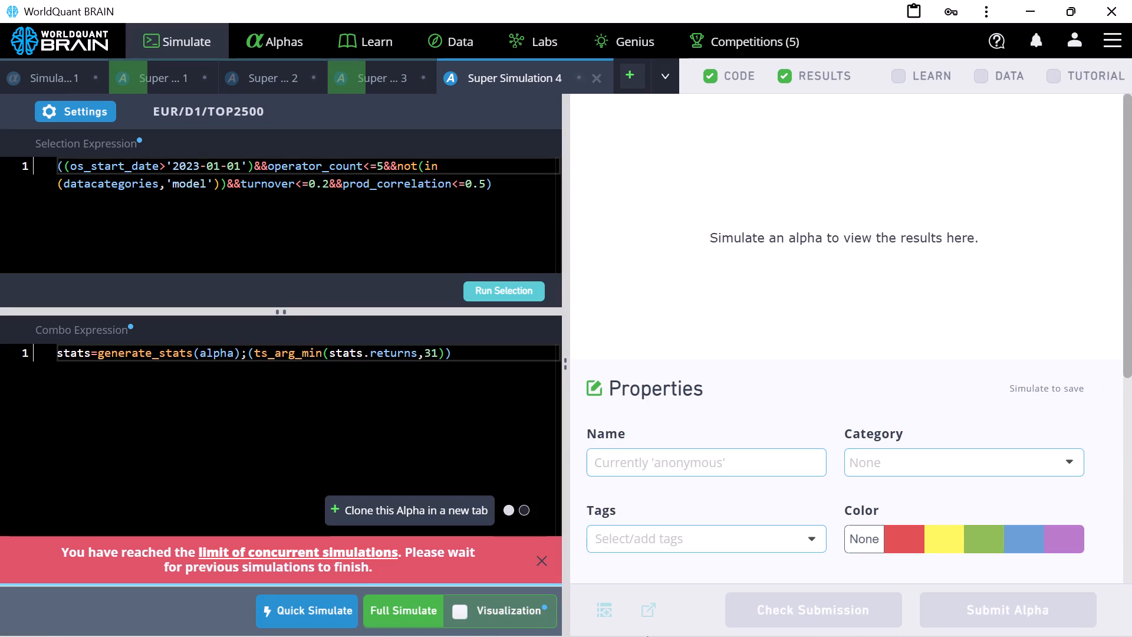
{"action": "scroll", "coordinate": [763, 636], "scroll_direction": "down", "scroll_amount": 2}
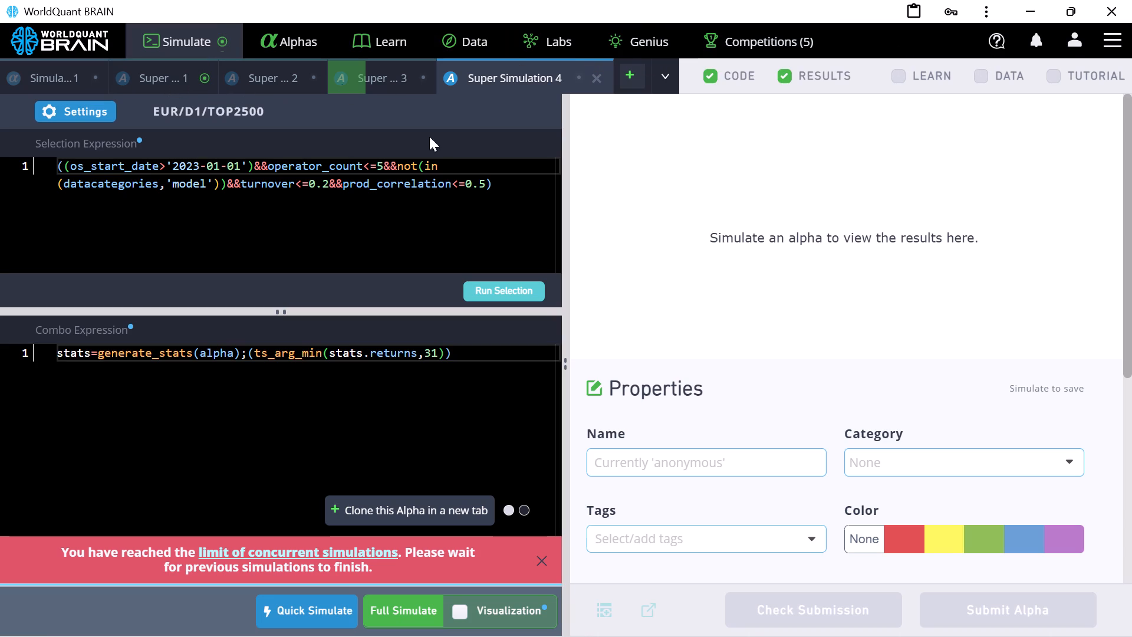
{"action": "left_click", "coordinate": [388, 608]}
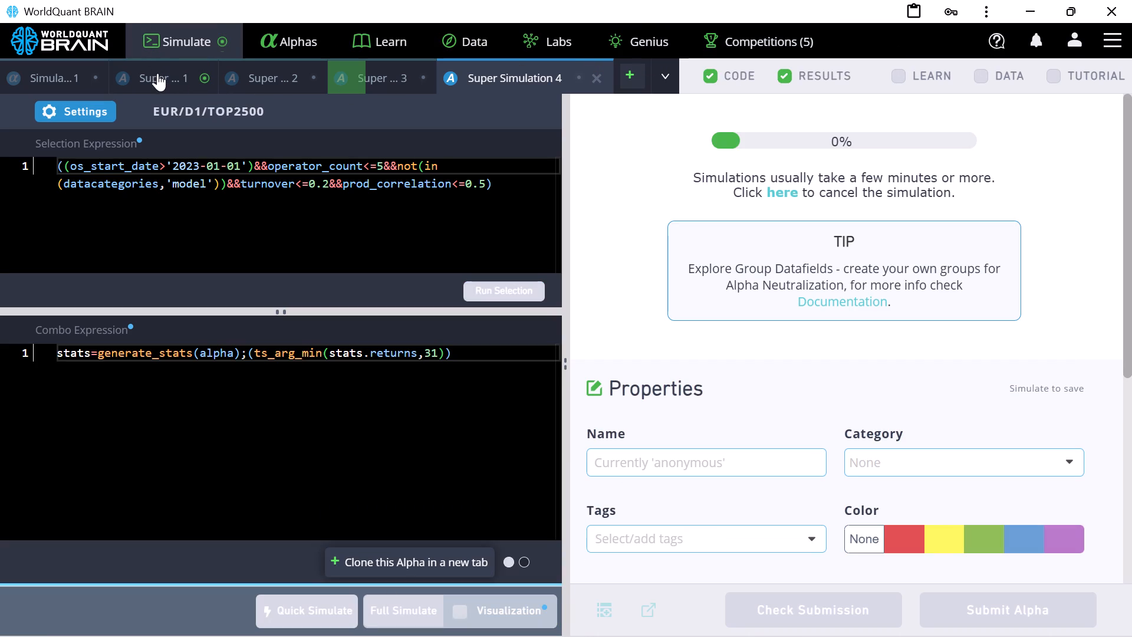
Examine Super Simulation 1's IND/D1/TOP500 results, including the failed IS tests, the investability-constrained figures and the yearly IS Summary.
{"action": "left_click", "coordinate": [157, 73]}
{"action": "scroll", "coordinate": [1018, 306], "scroll_direction": "down", "scroll_amount": 4}
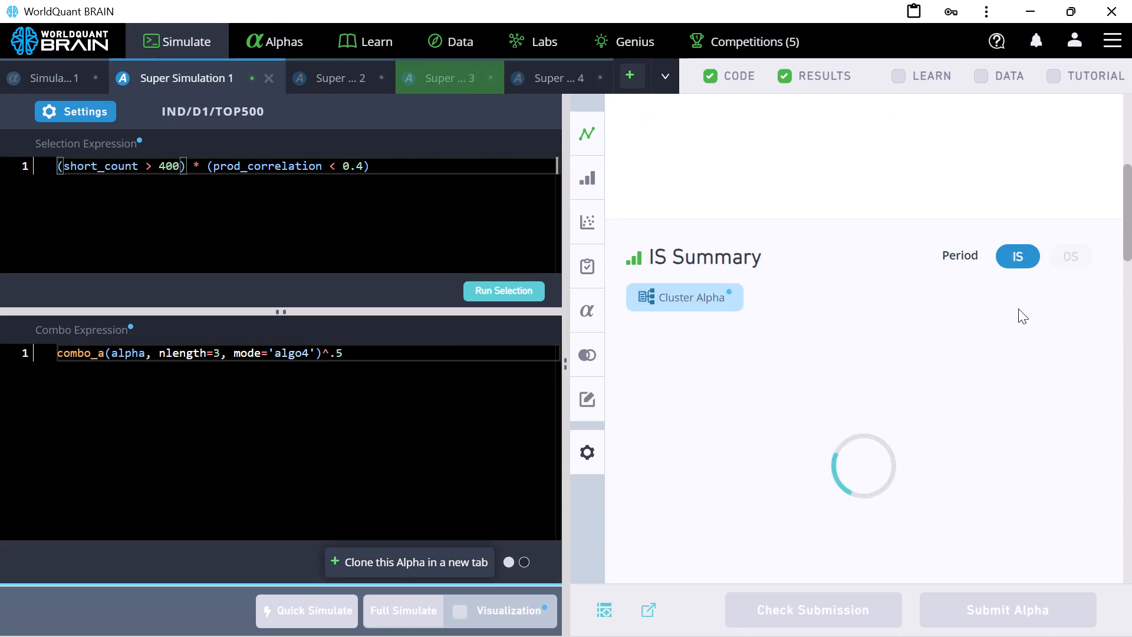
{"action": "scroll", "coordinate": [1018, 308], "scroll_direction": "down", "scroll_amount": 5}
{"action": "scroll", "coordinate": [1018, 308], "scroll_direction": "up", "scroll_amount": 5}
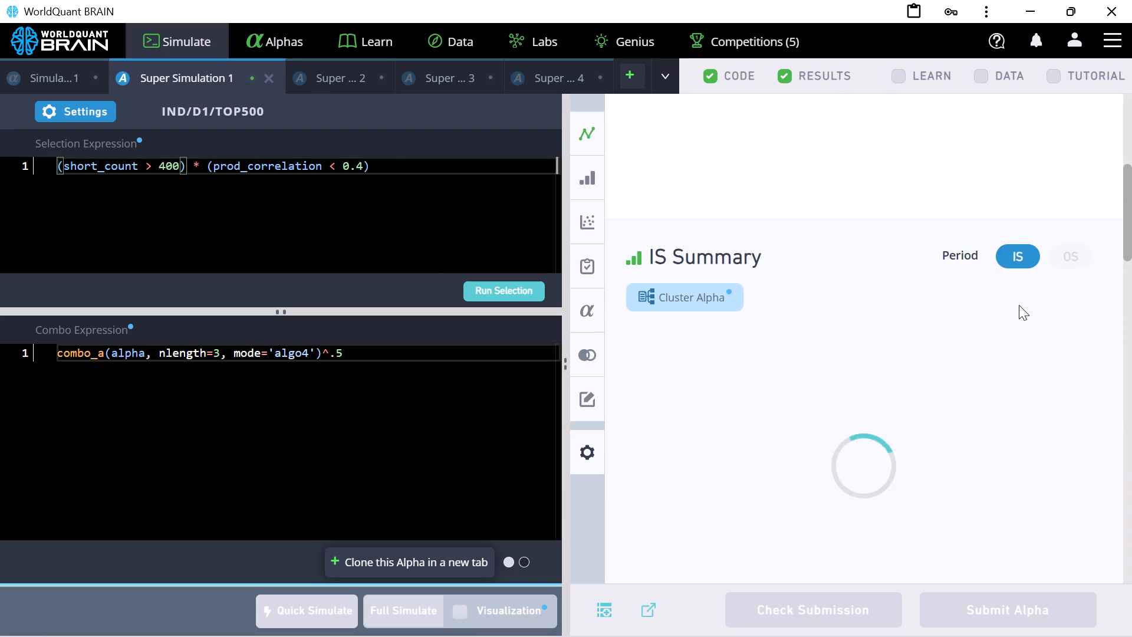
{"action": "scroll", "coordinate": [1019, 305], "scroll_direction": "down", "scroll_amount": 4}
{"action": "scroll", "coordinate": [1019, 303], "scroll_direction": "up", "scroll_amount": 3}
{"action": "scroll", "coordinate": [1019, 300], "scroll_direction": "down", "scroll_amount": 3}
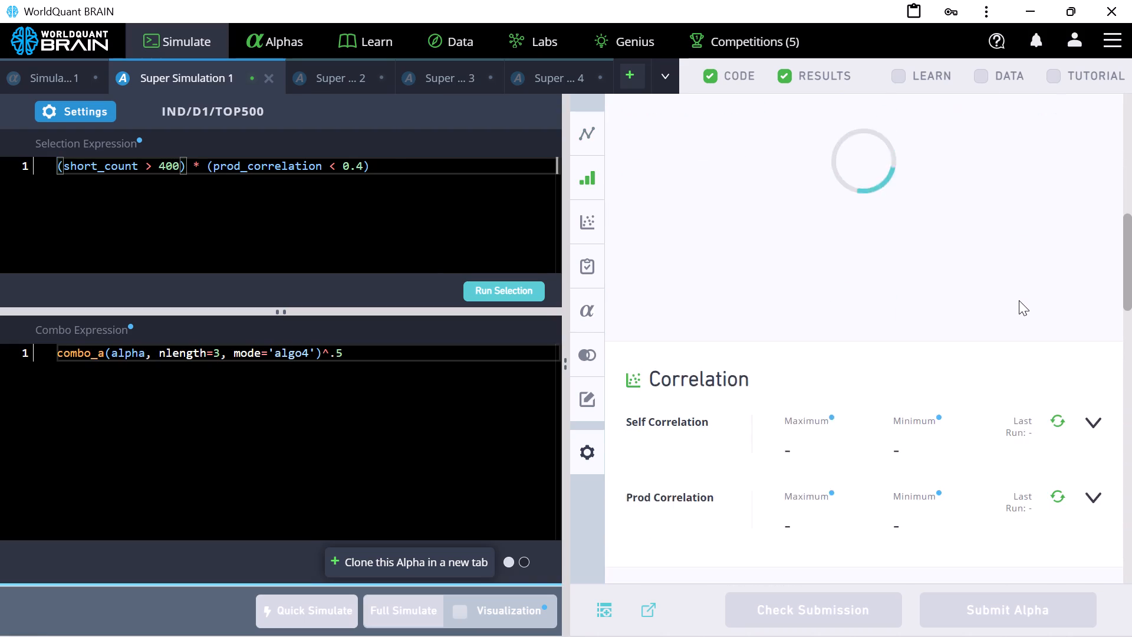
{"action": "scroll", "coordinate": [1019, 300], "scroll_direction": "down", "scroll_amount": 3}
{"action": "left_click", "coordinate": [684, 380]}
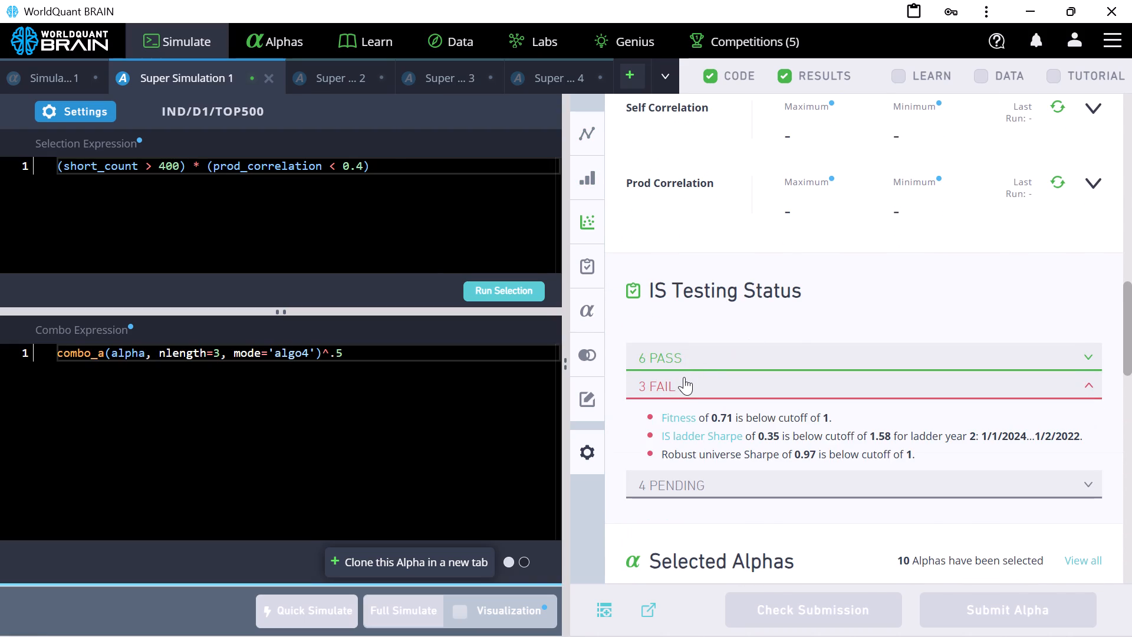
{"action": "scroll", "coordinate": [802, 300], "scroll_direction": "up", "scroll_amount": 6}
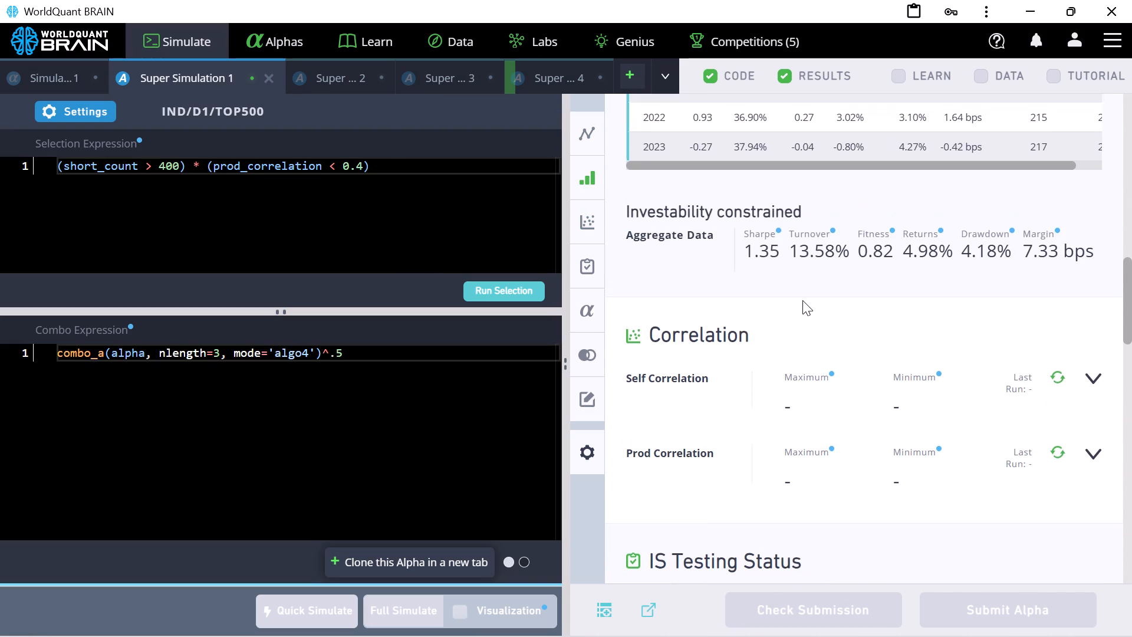
{"action": "scroll", "coordinate": [802, 300], "scroll_direction": "up", "scroll_amount": 3}
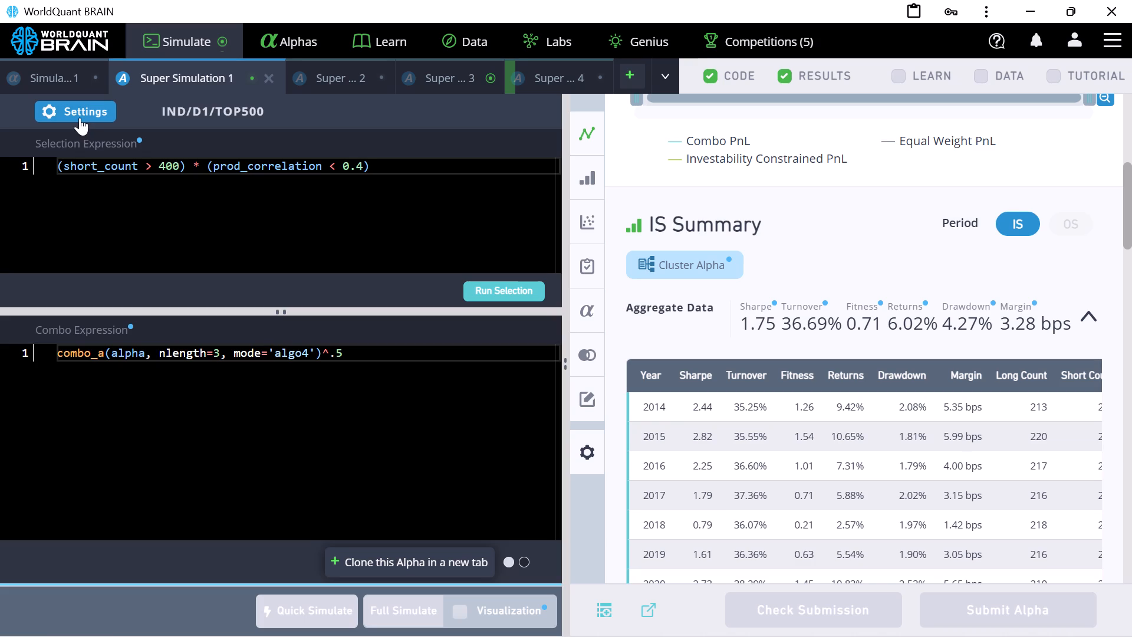
Set the neutralization of Super Simulation 1 to RAM and apply the settings.
{"action": "left_click", "coordinate": [79, 115]}
{"action": "left_click", "coordinate": [347, 416]}
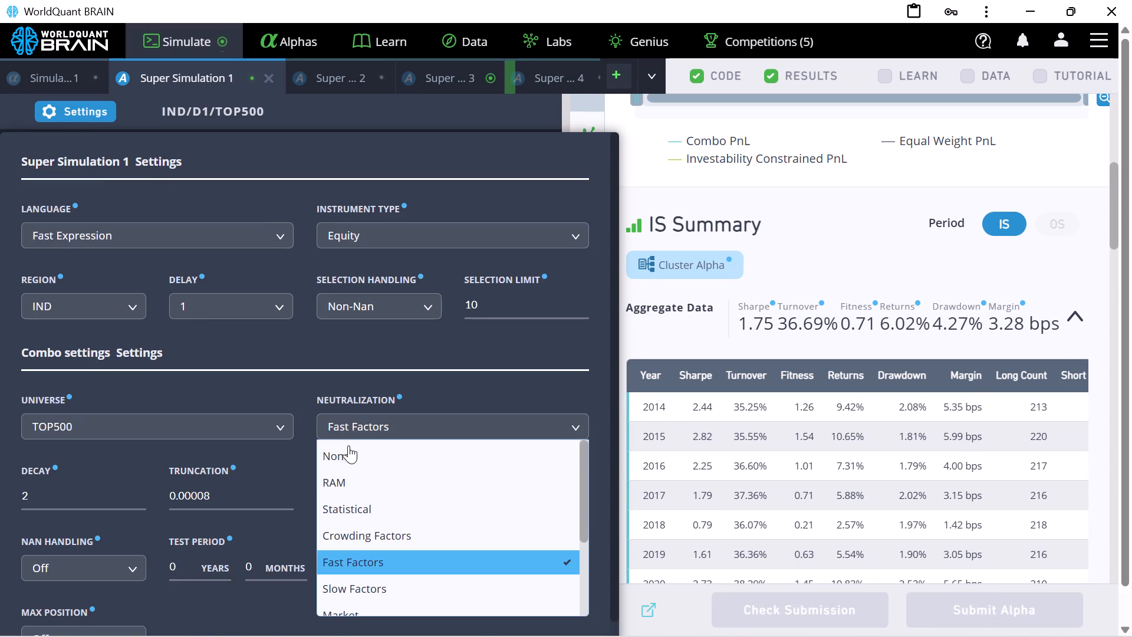
{"action": "left_click", "coordinate": [344, 487]}
{"action": "scroll", "coordinate": [548, 313], "scroll_direction": "down", "scroll_amount": 5}
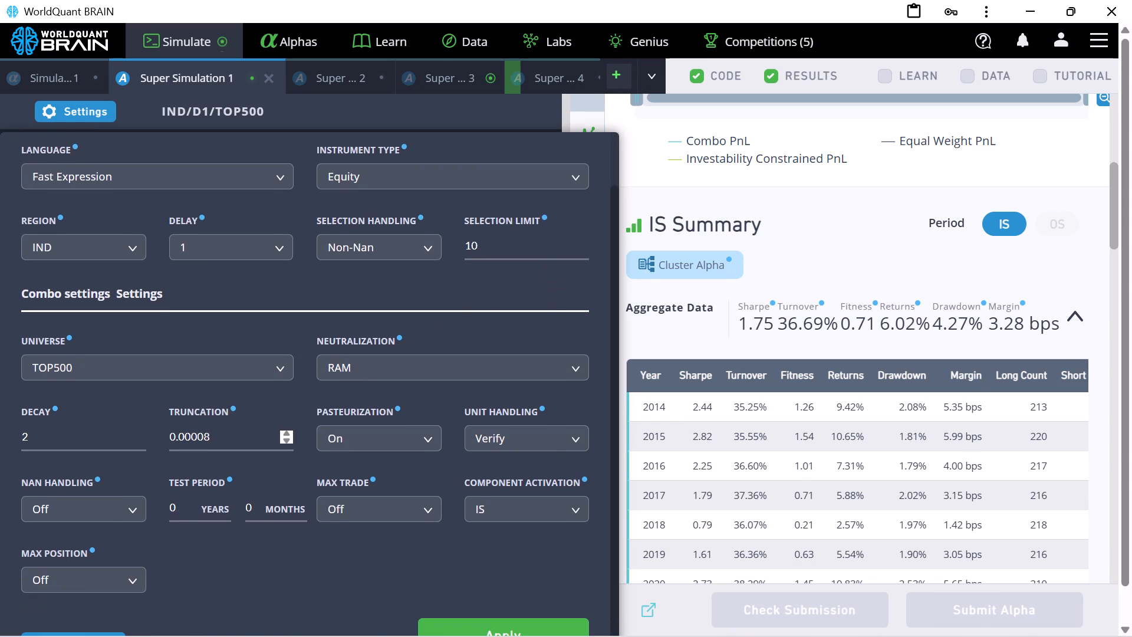
{"action": "scroll", "coordinate": [438, 443], "scroll_direction": "down", "scroll_amount": 6}
{"action": "left_click", "coordinate": [452, 606]}
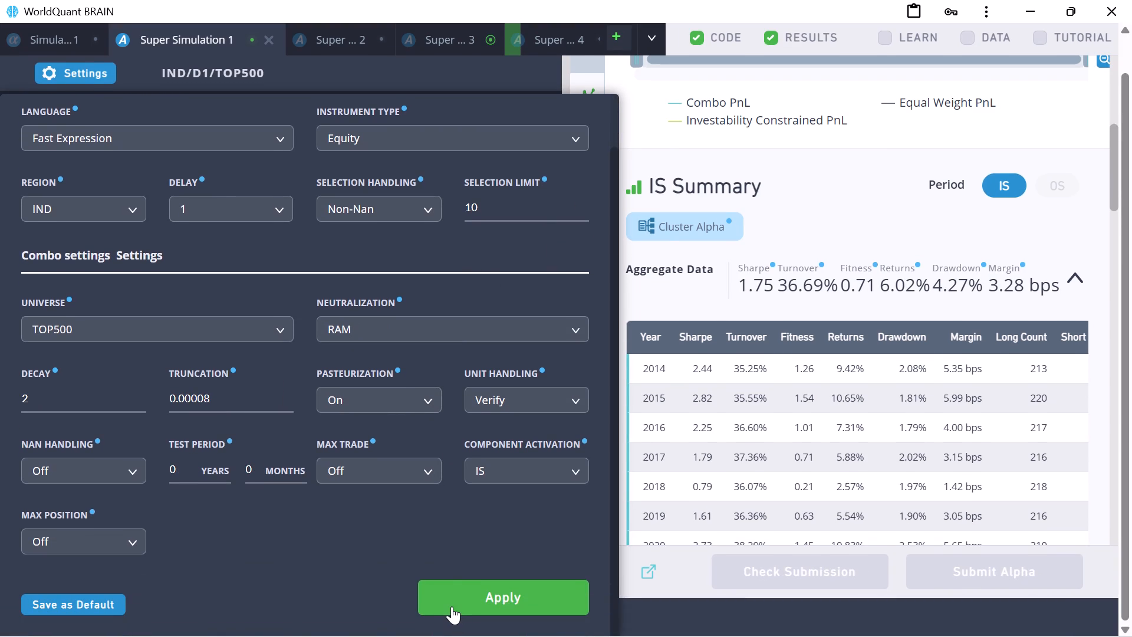
Run a full simulation of Super Simulation 1 on IND/D1/TOP500.
{"action": "left_click", "coordinate": [413, 611]}
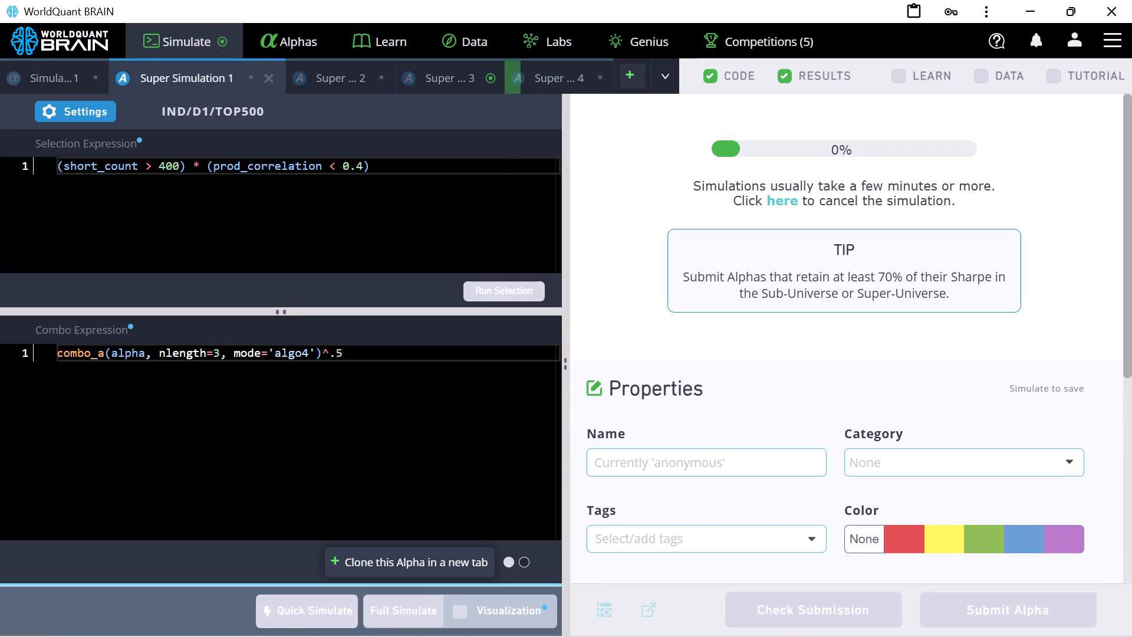
Examine Super Simulation 3's GLB/D1/MINVOL1M results, covering the IS Summary, testing status and selected alphas.
{"action": "left_click", "coordinate": [472, 80]}
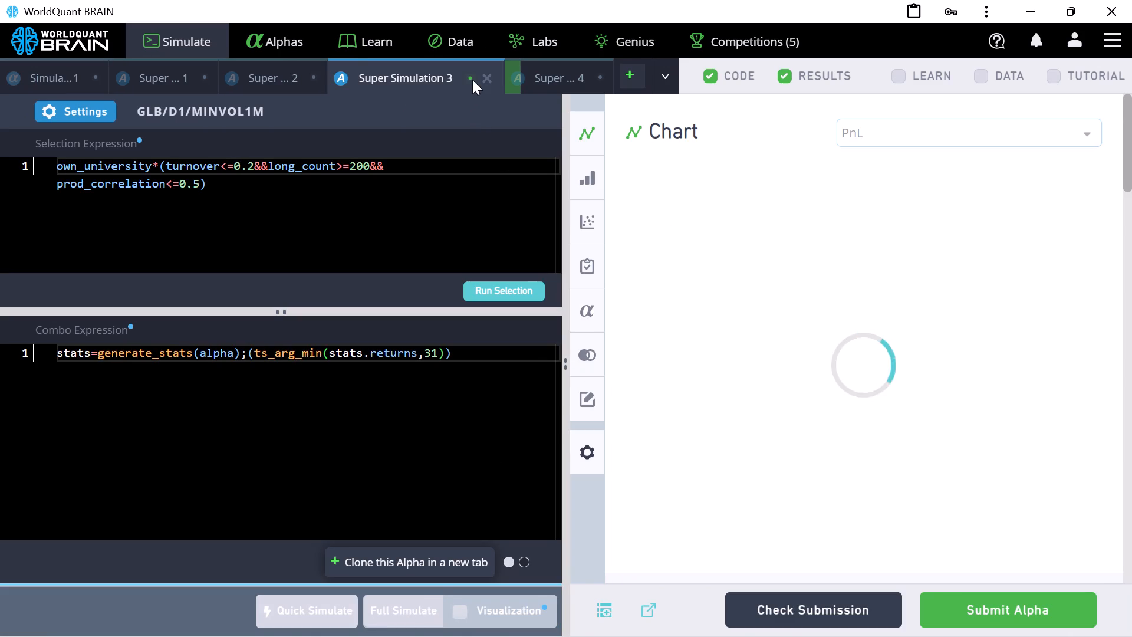
{"action": "scroll", "coordinate": [775, 278], "scroll_direction": "down", "scroll_amount": 3}
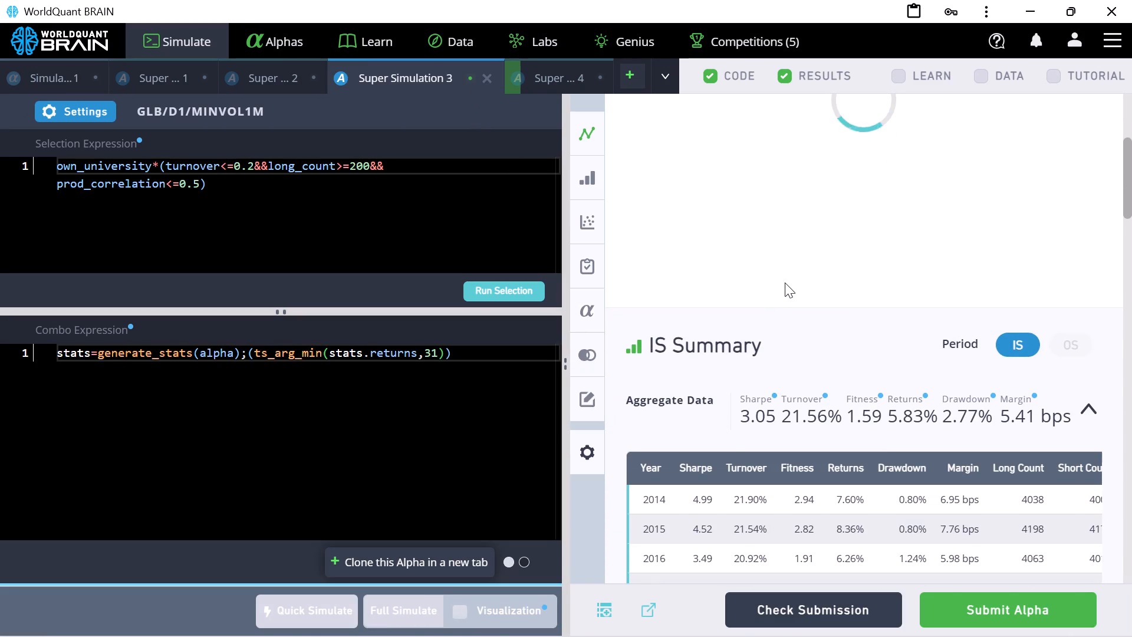
{"action": "scroll", "coordinate": [785, 283], "scroll_direction": "down", "scroll_amount": 3}
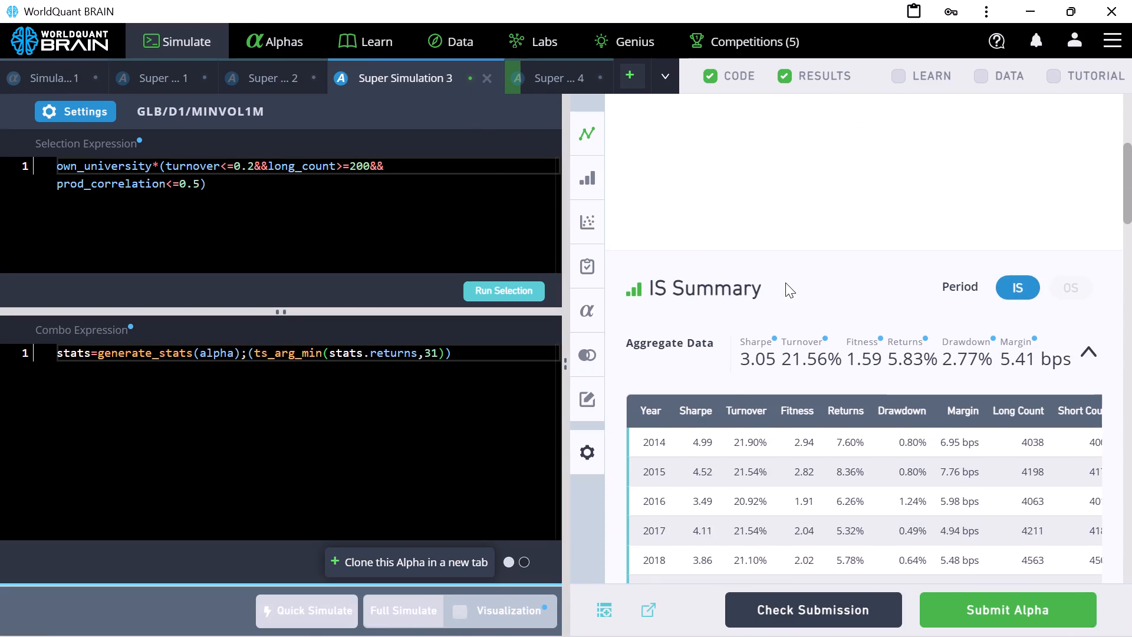
{"action": "scroll", "coordinate": [785, 283], "scroll_direction": "down", "scroll_amount": 14}
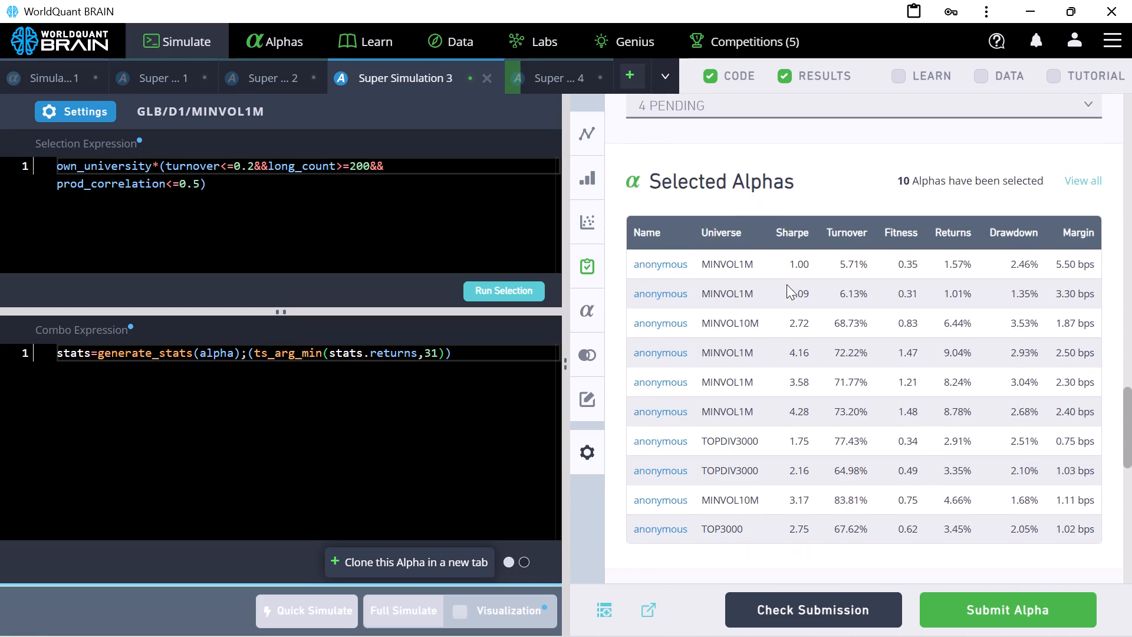
Run the Prod Correlation check for Super Simulation 3 and review its result along with the selected alphas and properties.
{"action": "scroll", "coordinate": [787, 284], "scroll_direction": "up", "scroll_amount": 3}
{"action": "left_click", "coordinate": [1059, 143]}
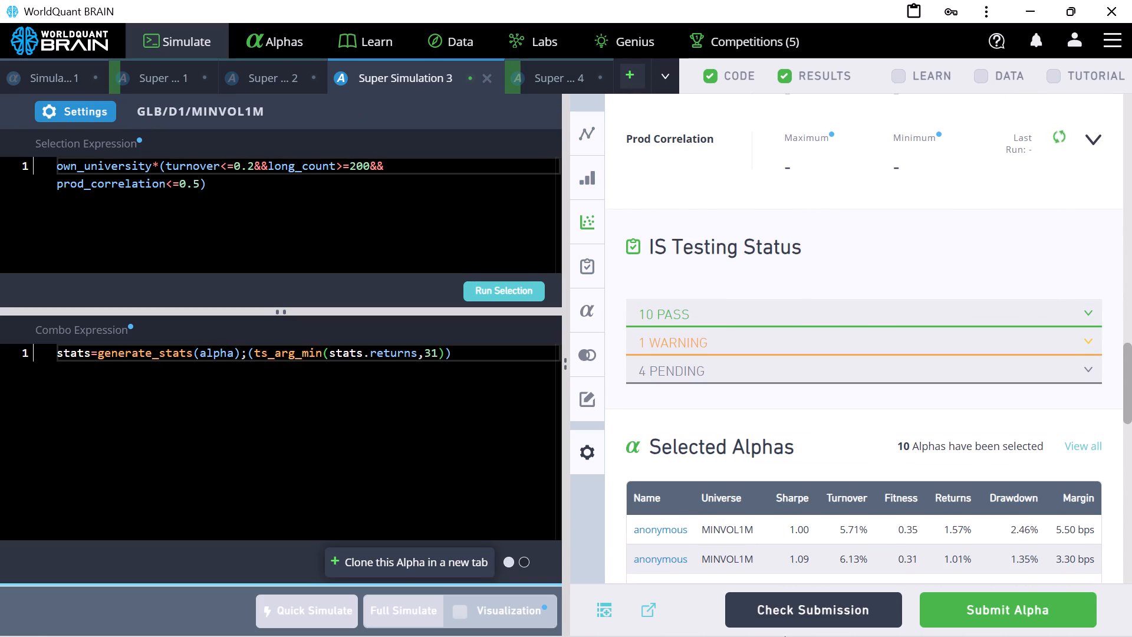
{"action": "scroll", "coordinate": [914, 452], "scroll_direction": "down", "scroll_amount": 3}
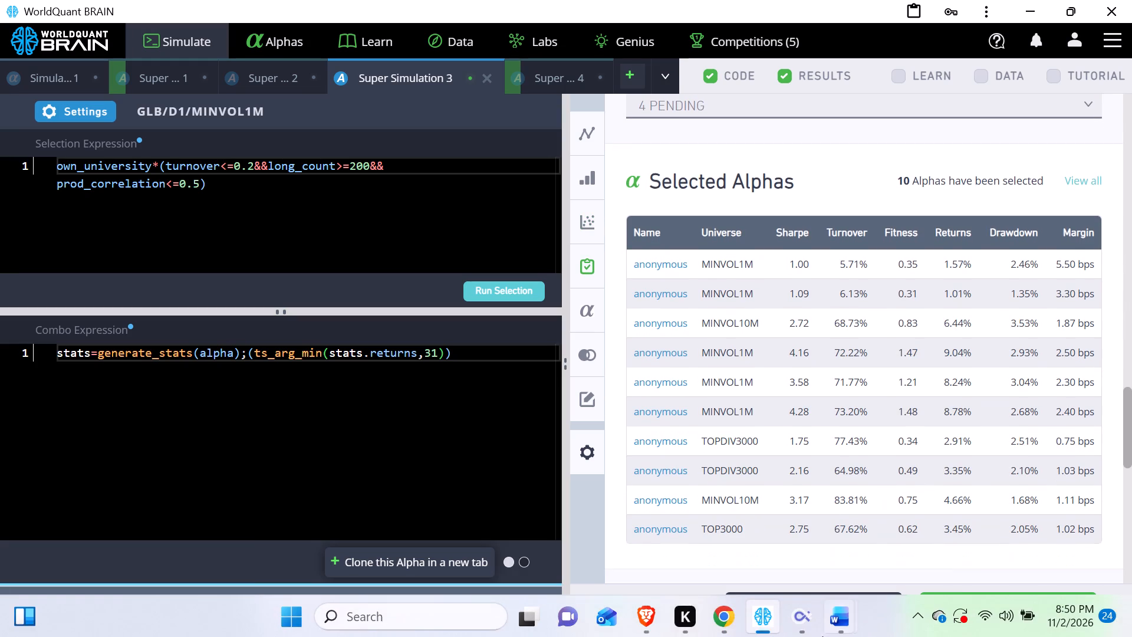
{"action": "scroll", "coordinate": [916, 482], "scroll_direction": "down", "scroll_amount": 13}
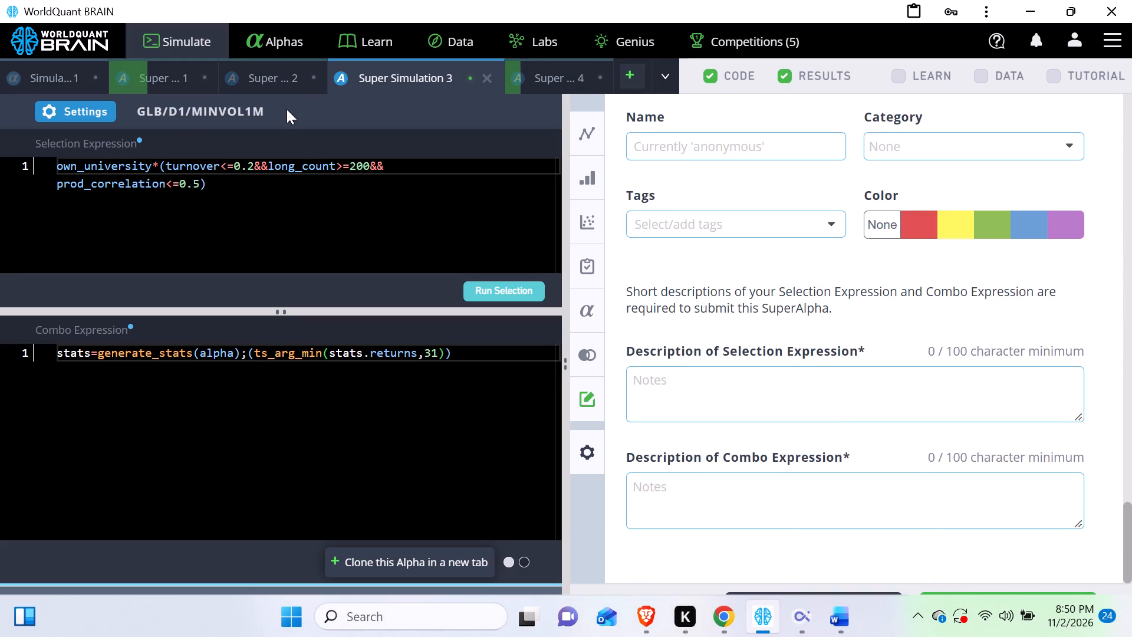
{"action": "scroll", "coordinate": [768, 237], "scroll_direction": "up", "scroll_amount": 7}
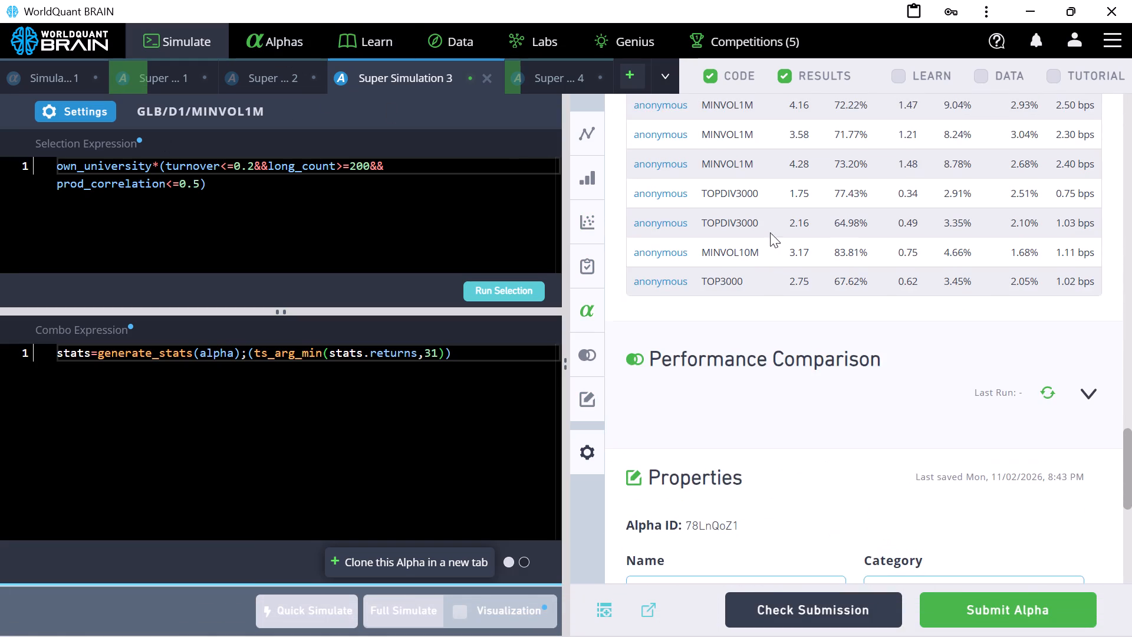
{"action": "scroll", "coordinate": [770, 232], "scroll_direction": "up", "scroll_amount": 7}
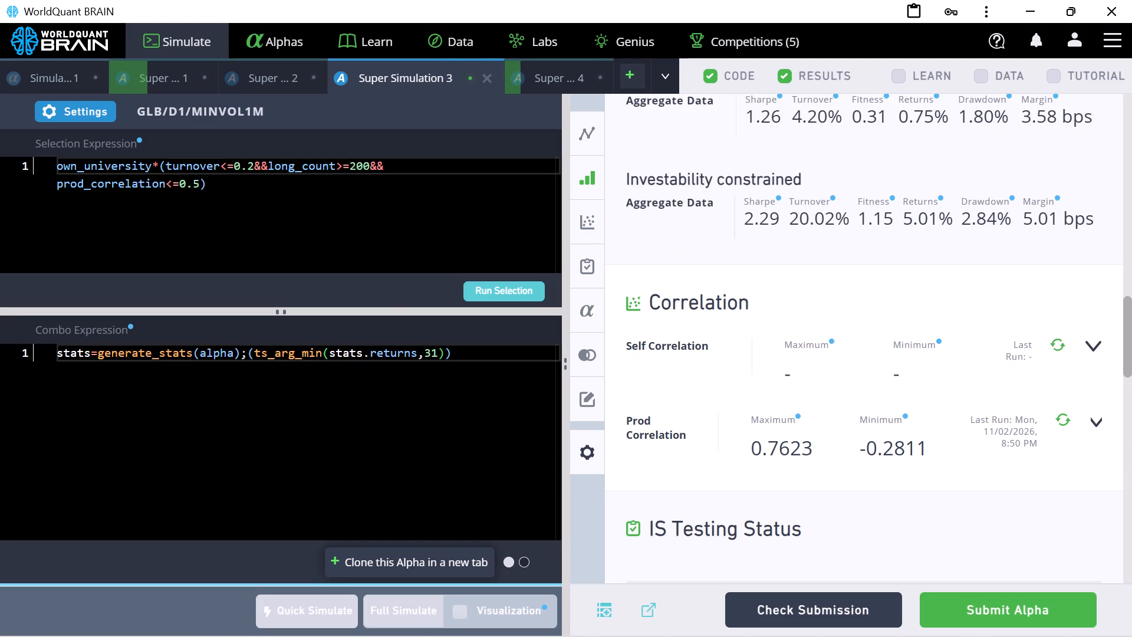
Replace the ts_arg_min operator with ts_decay_linear in Super Simulation 3's combo expression.
{"action": "left_click", "coordinate": [322, 353]}
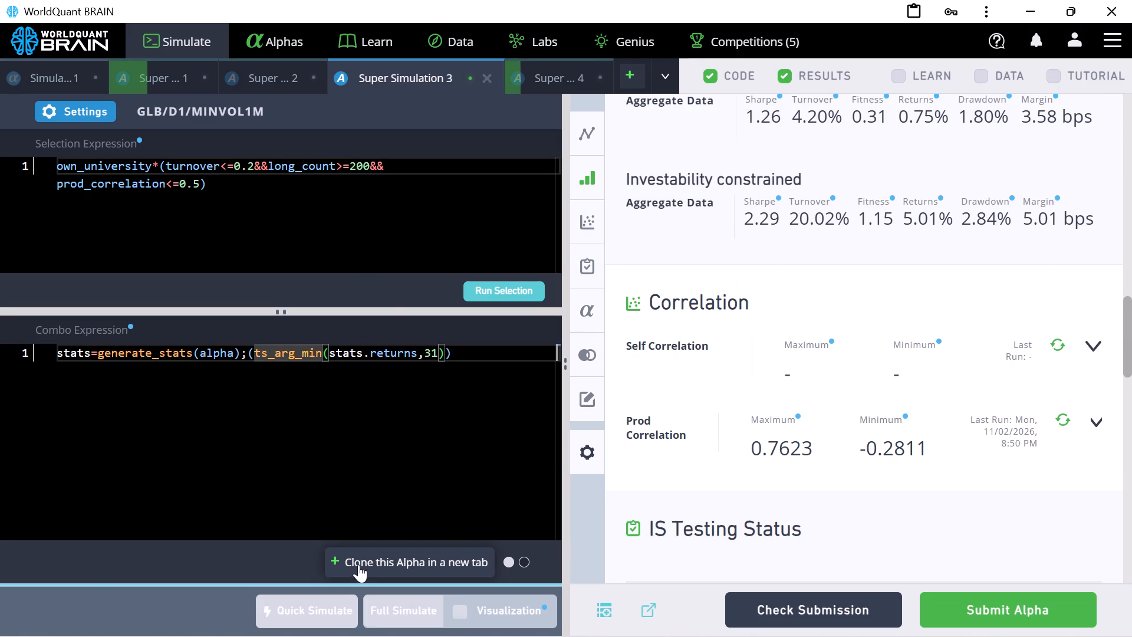
{"action": "key", "text": "BackSpace"}
{"action": "key", "text": "BackSpace"}
{"action": "key", "text": "BackSpace"}
{"action": "key", "text": "BackSpace"}
{"action": "key", "text": "BackSpace"}
{"action": "key", "text": "BackSpace"}
{"action": "key", "text": "BackSpace"}
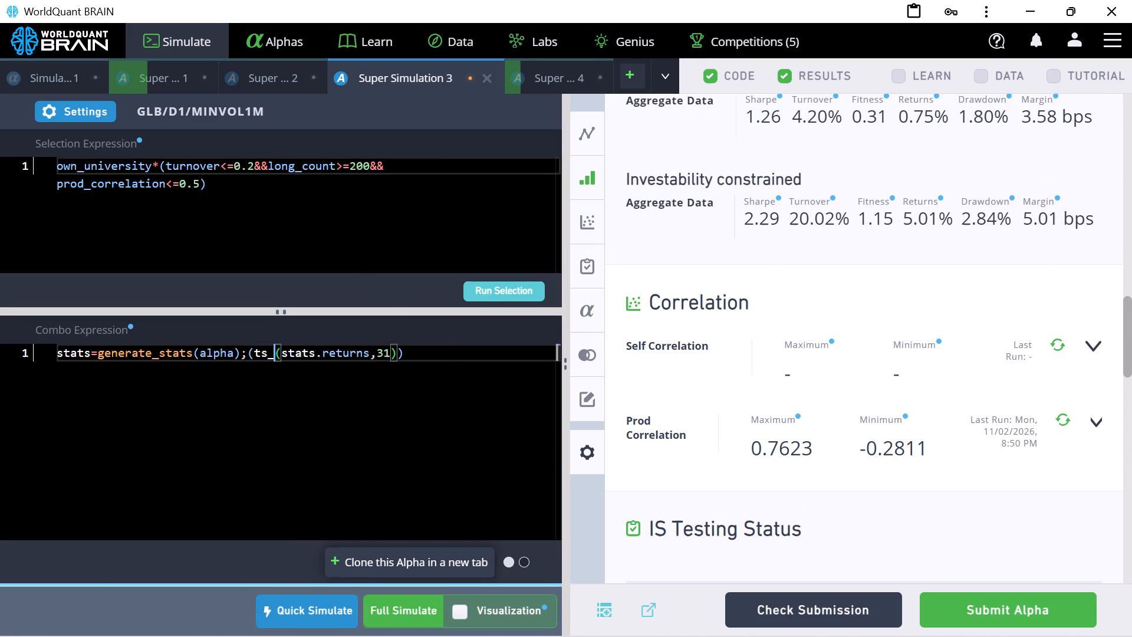
{"action": "key", "text": "BackSpace"}
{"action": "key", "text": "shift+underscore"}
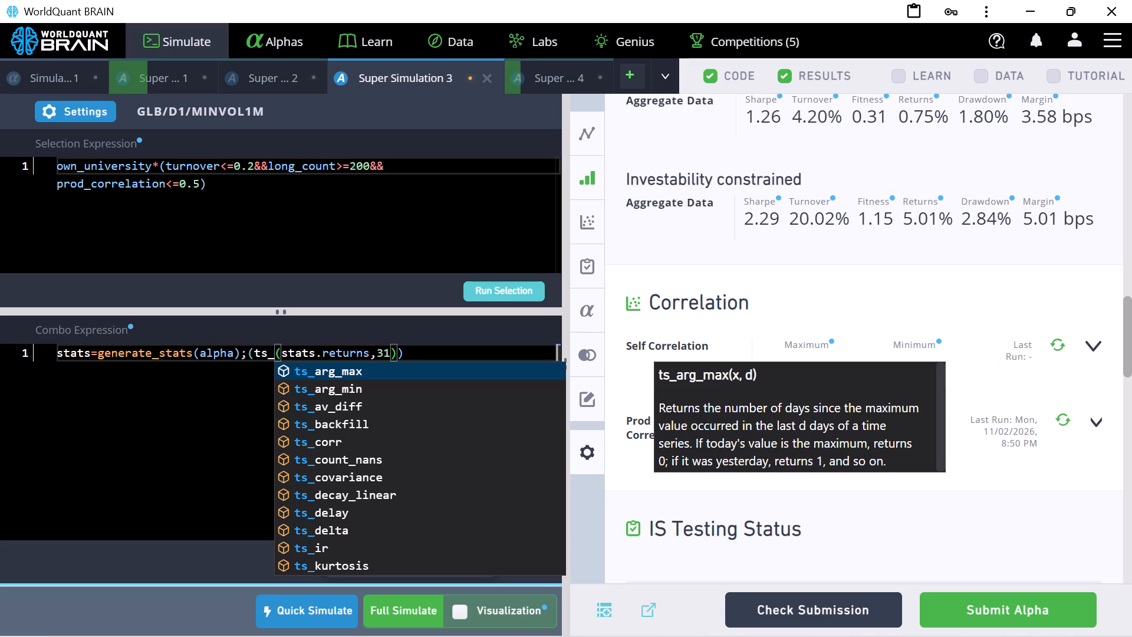
{"action": "left_click", "coordinate": [337, 497]}
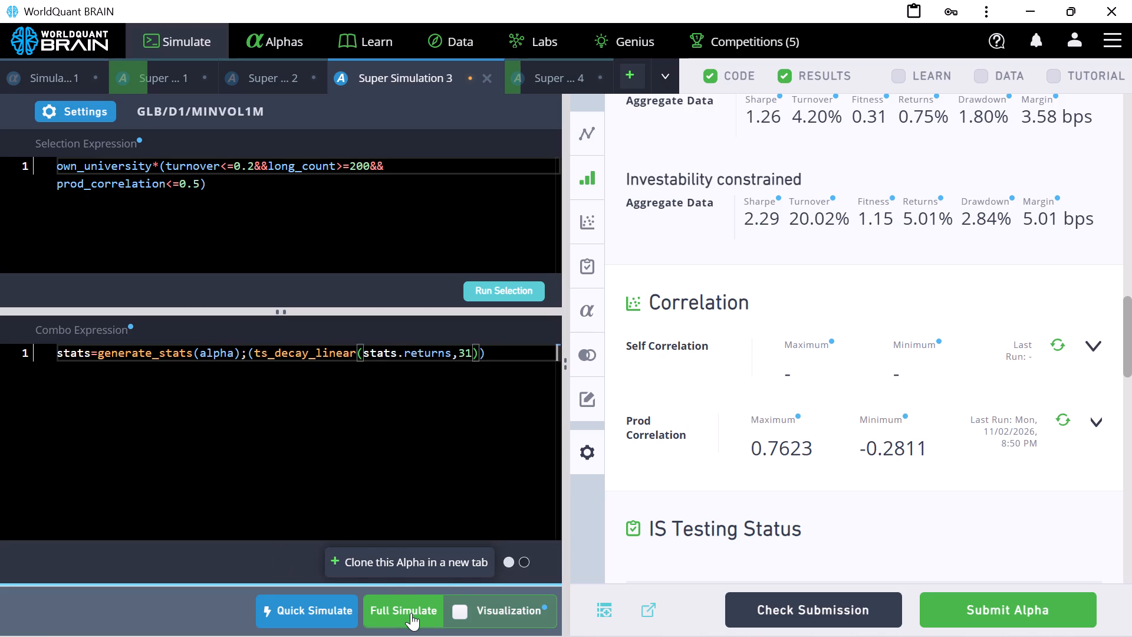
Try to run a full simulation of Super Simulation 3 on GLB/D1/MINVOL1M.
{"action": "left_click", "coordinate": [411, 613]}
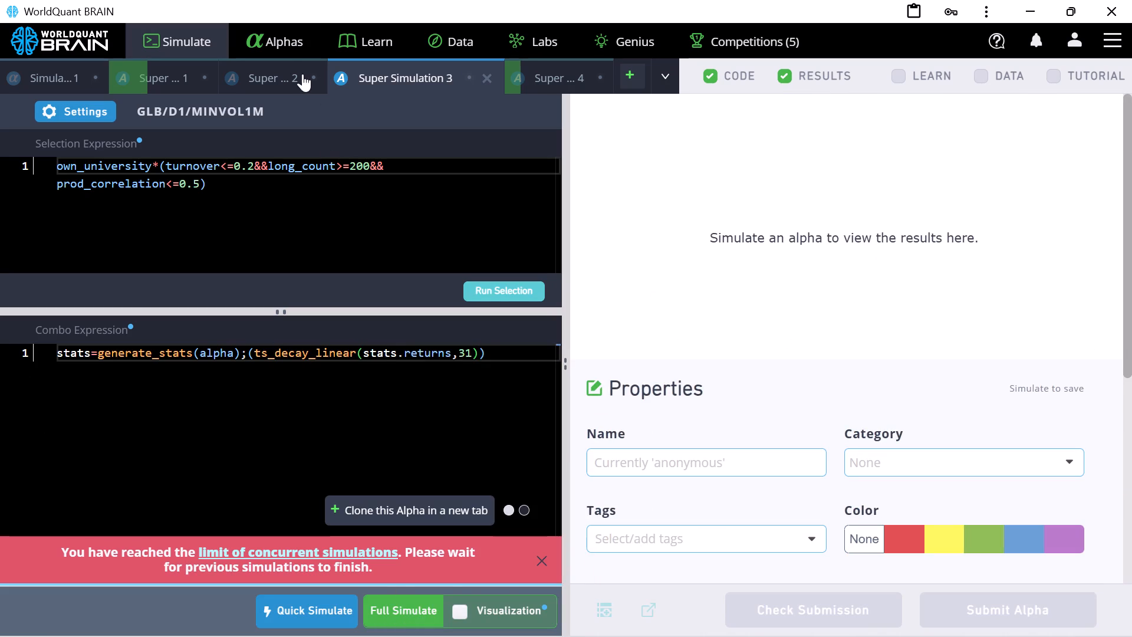
Open the list of submitted alphas.
{"action": "left_click", "coordinate": [275, 49]}
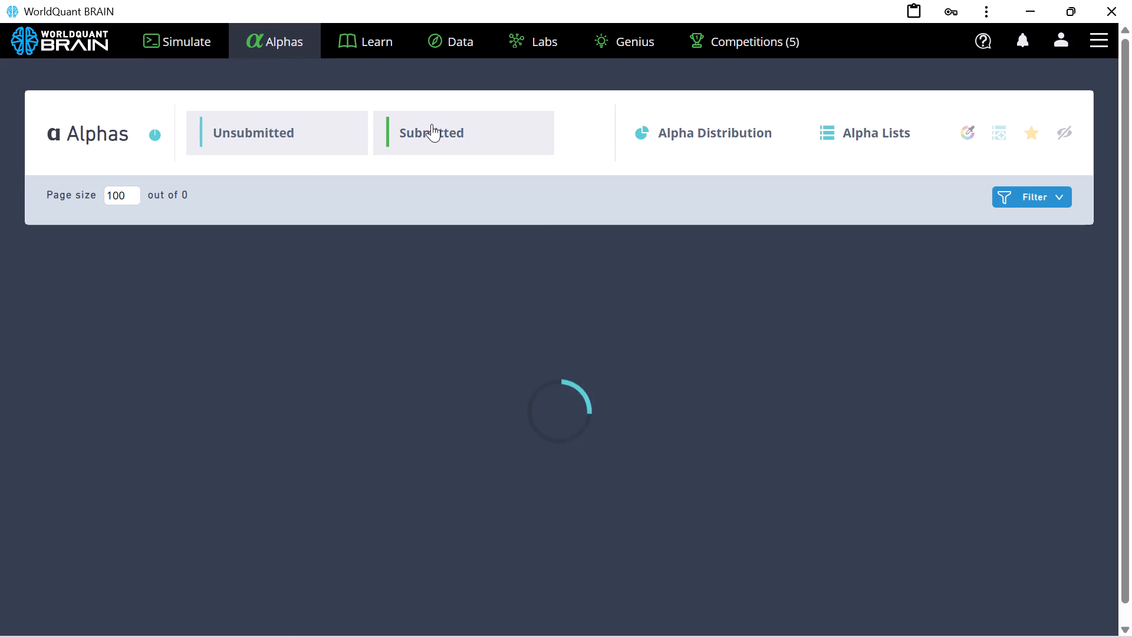
{"action": "left_click", "coordinate": [432, 124]}
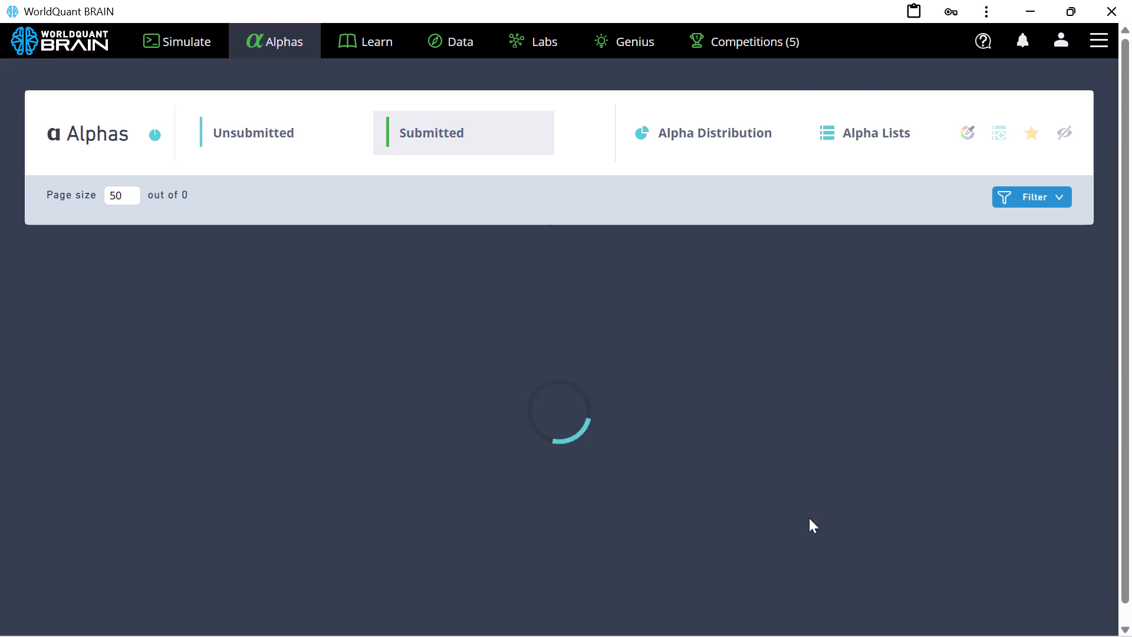
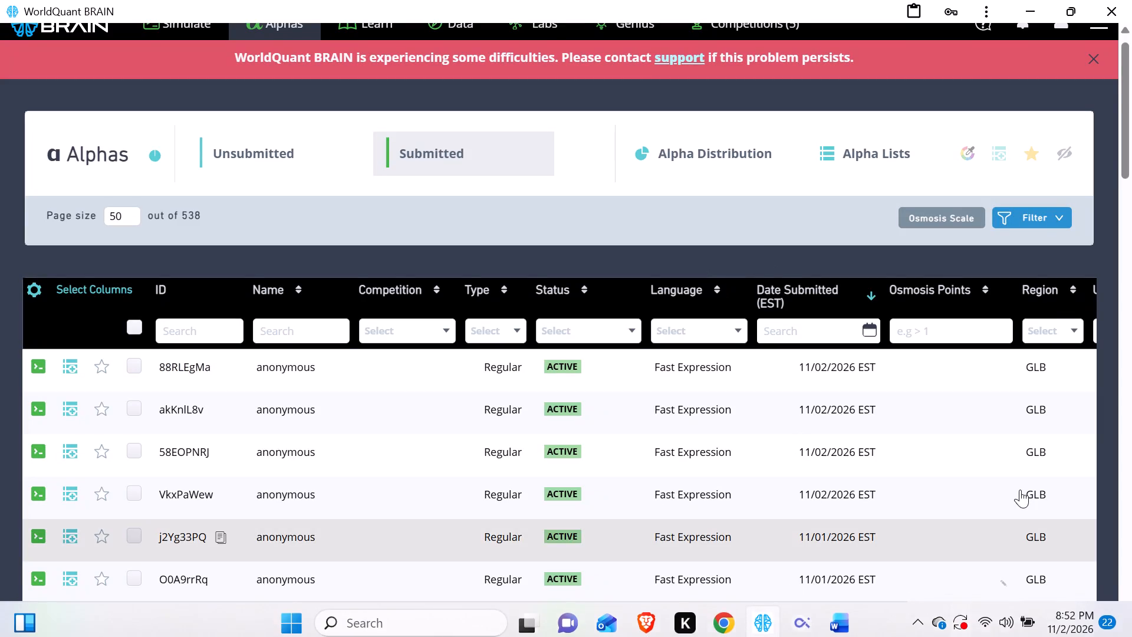
Turn off the computer's Wi-Fi in the Windows quick settings.
{"action": "left_click", "coordinate": [988, 618]}
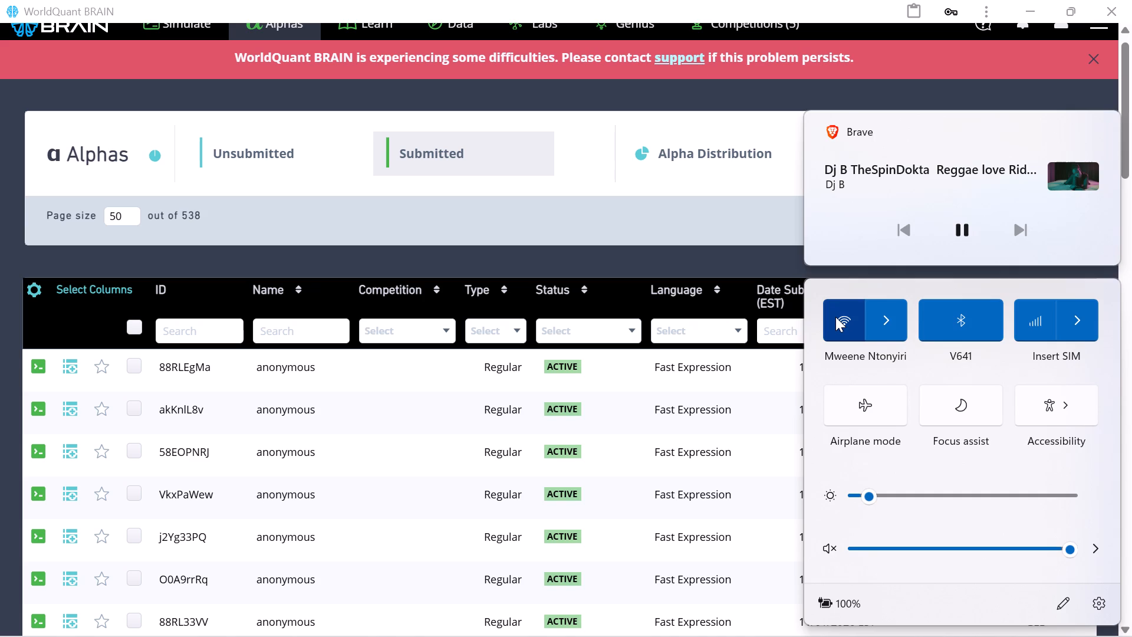
{"action": "left_click", "coordinate": [843, 315]}
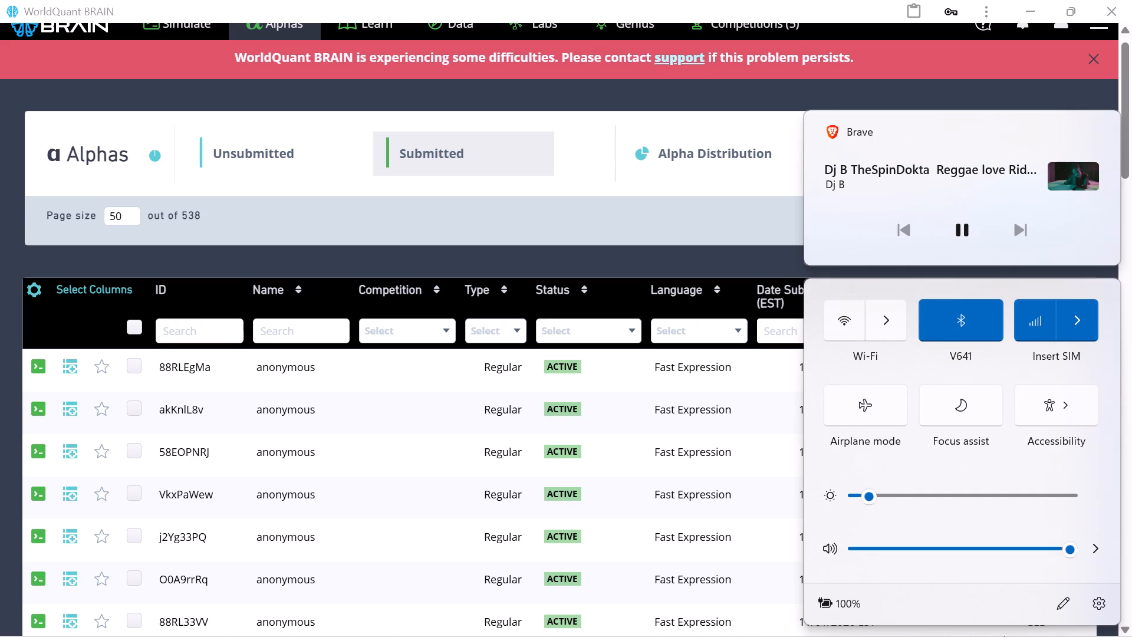
{"action": "left_click", "coordinate": [722, 212]}
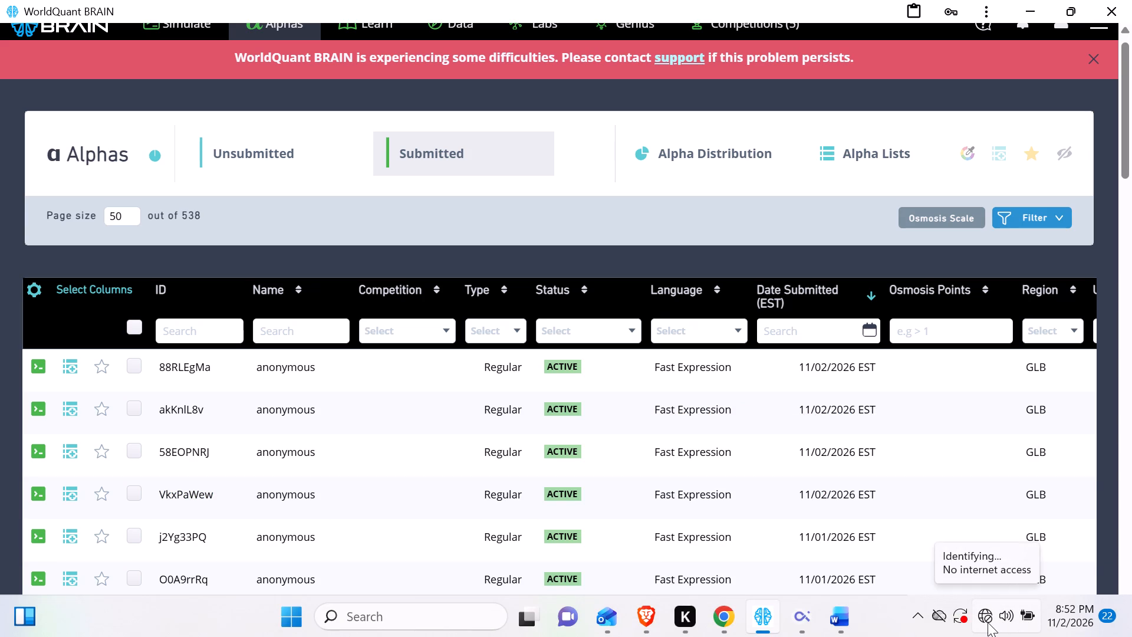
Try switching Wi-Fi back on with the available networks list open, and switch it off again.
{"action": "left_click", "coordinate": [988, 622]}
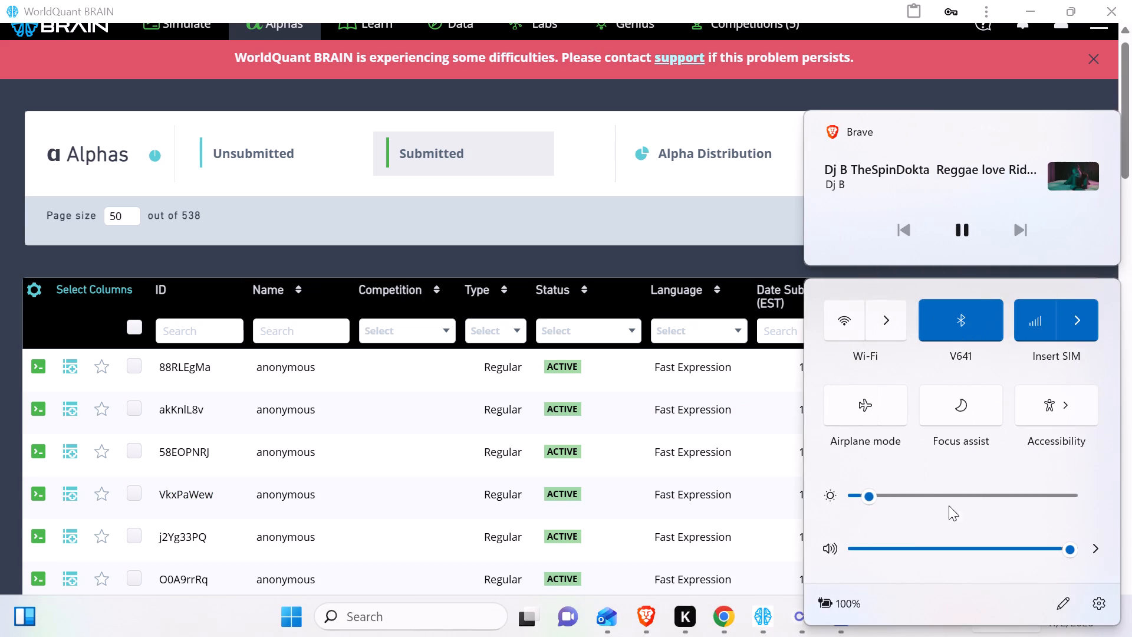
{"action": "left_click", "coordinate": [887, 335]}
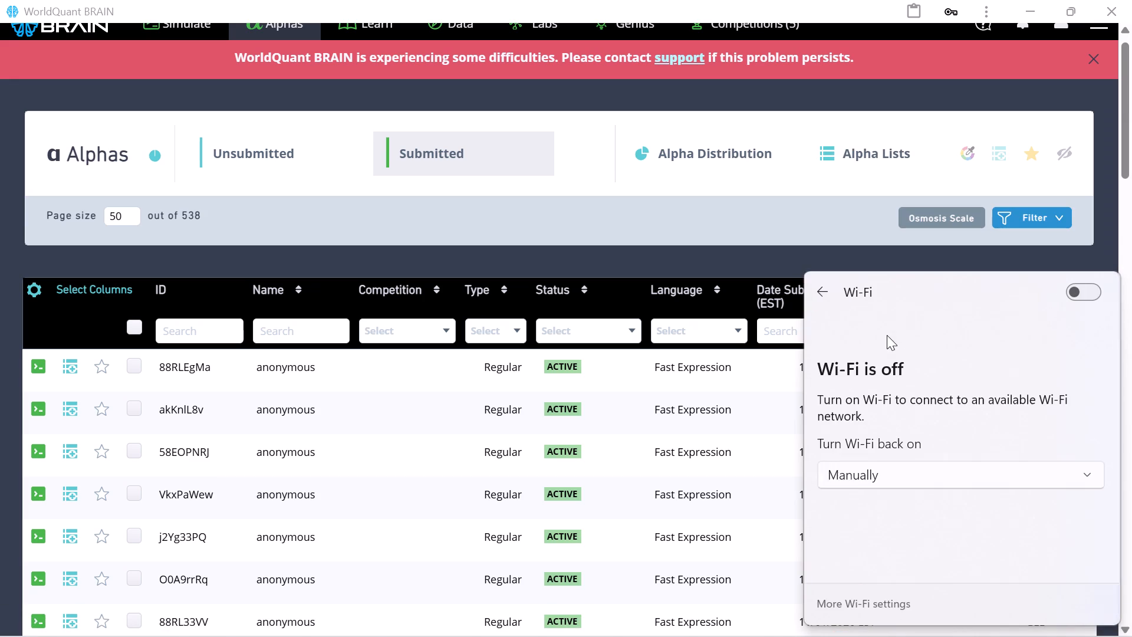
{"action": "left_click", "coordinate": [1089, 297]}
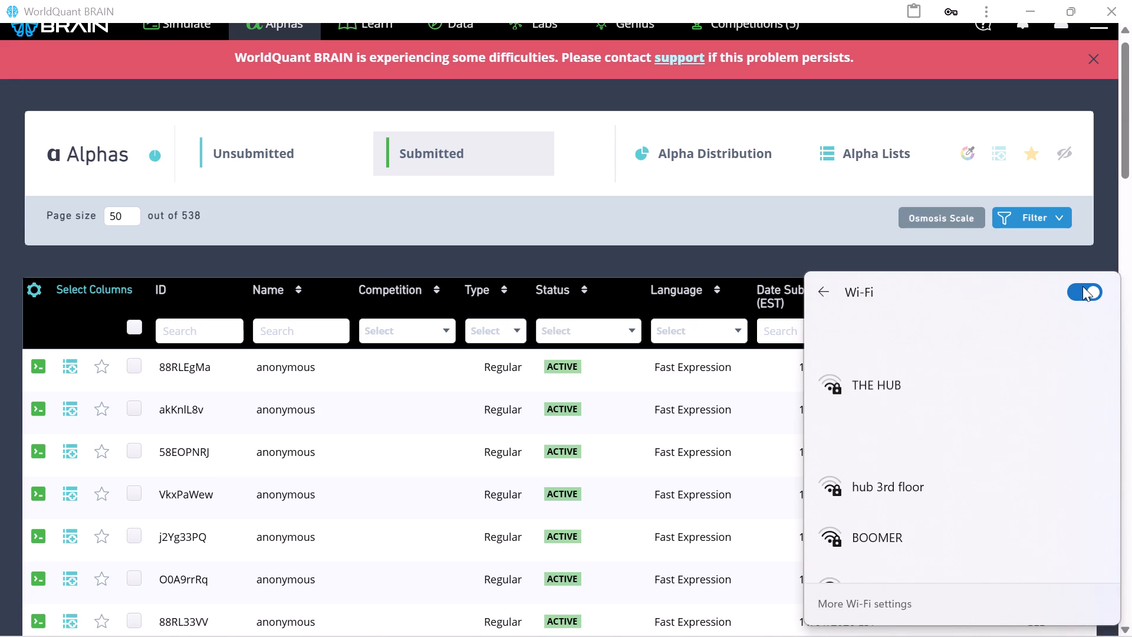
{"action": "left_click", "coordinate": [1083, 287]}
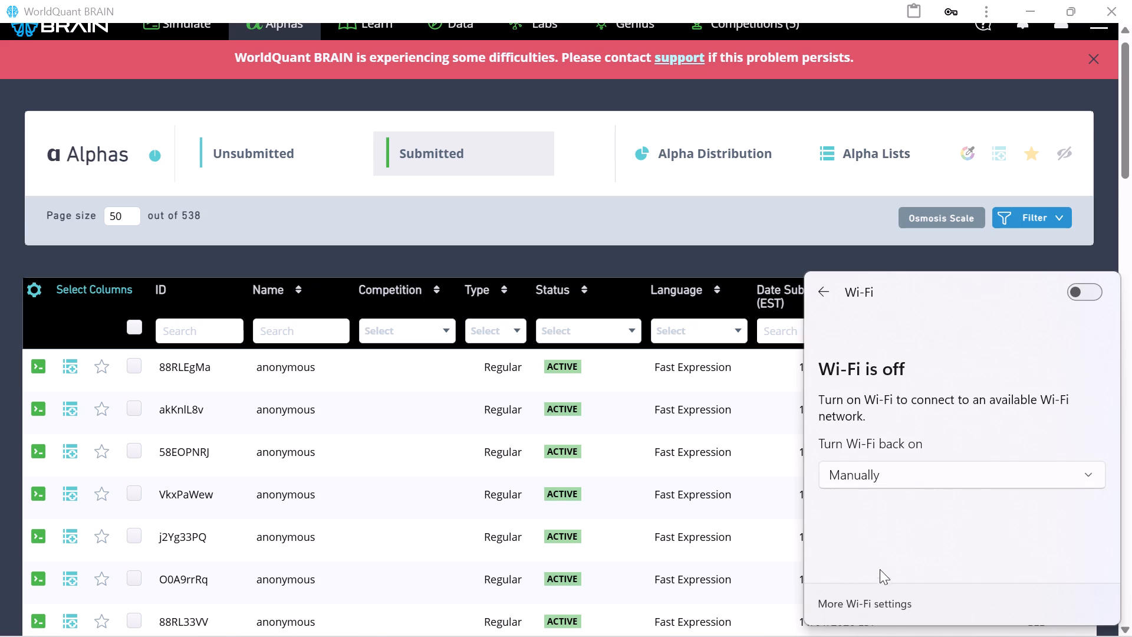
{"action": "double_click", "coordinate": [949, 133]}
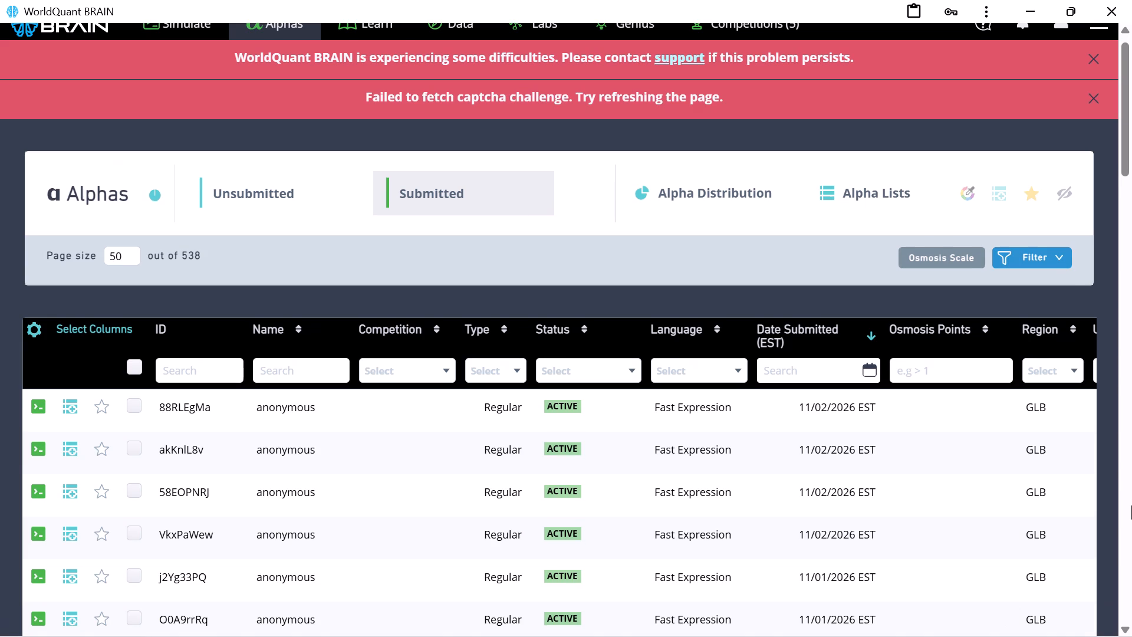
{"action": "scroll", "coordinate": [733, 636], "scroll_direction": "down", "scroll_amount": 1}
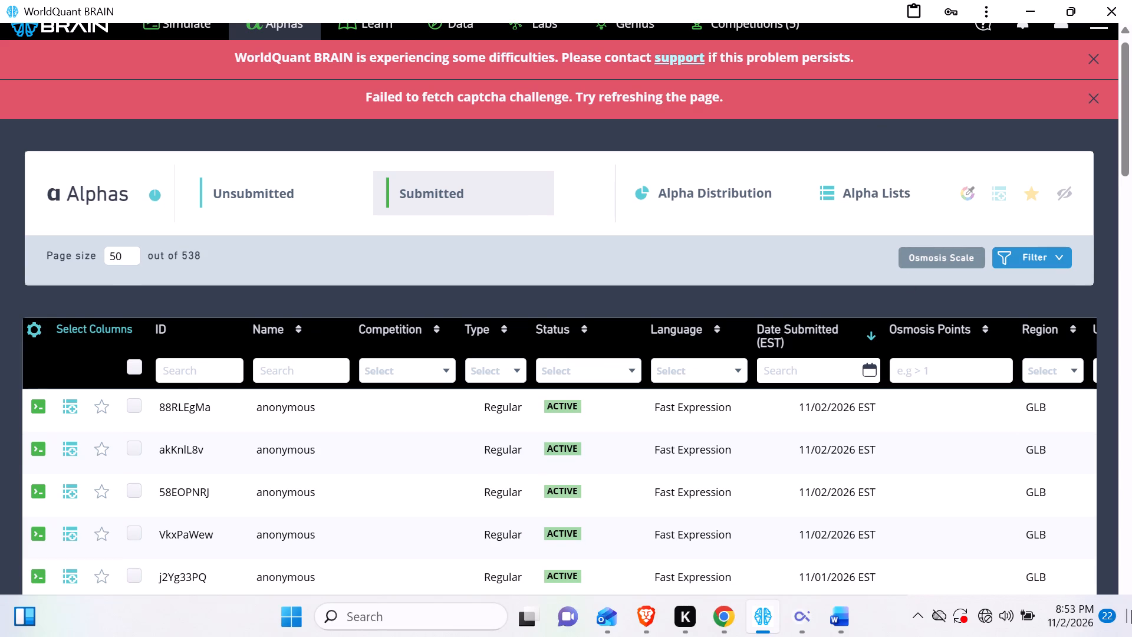
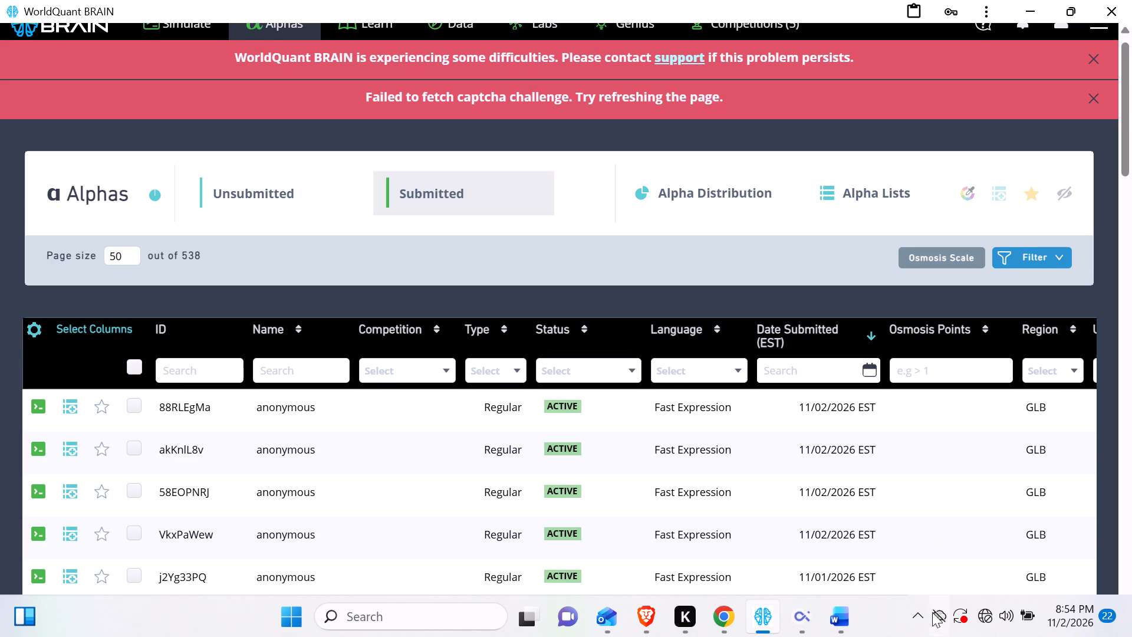
Turn on the computer's Wi-Fi to restore the internet connection, and return to the submitted alphas list.
{"action": "left_click", "coordinate": [987, 617]}
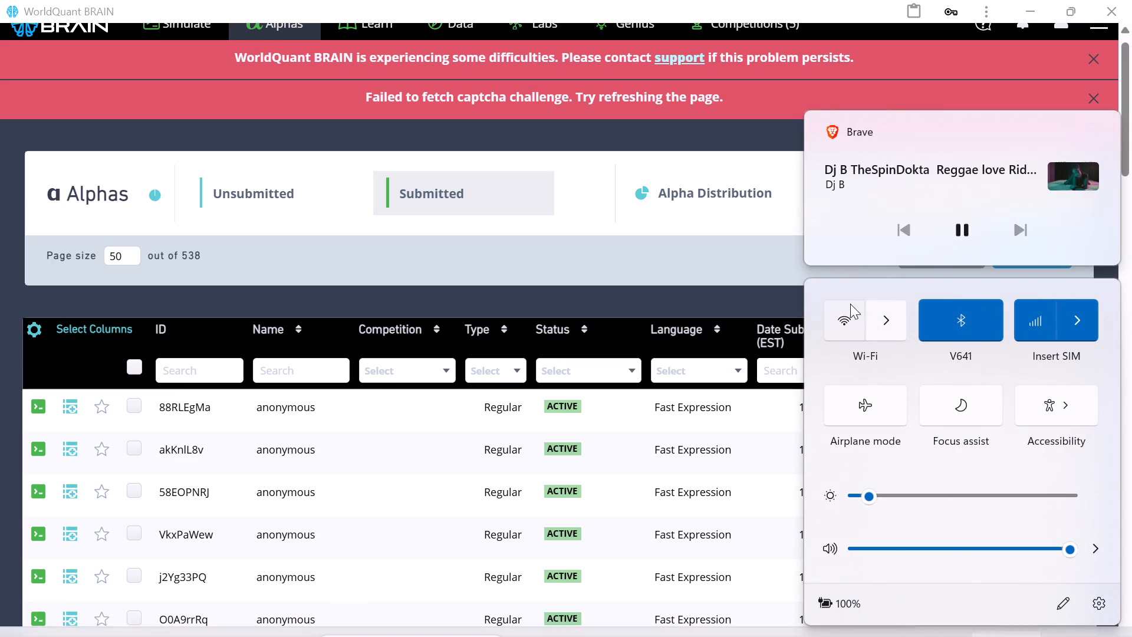
{"action": "left_click", "coordinate": [848, 319]}
{"action": "scroll", "coordinate": [968, 582], "scroll_direction": "down", "scroll_amount": 2}
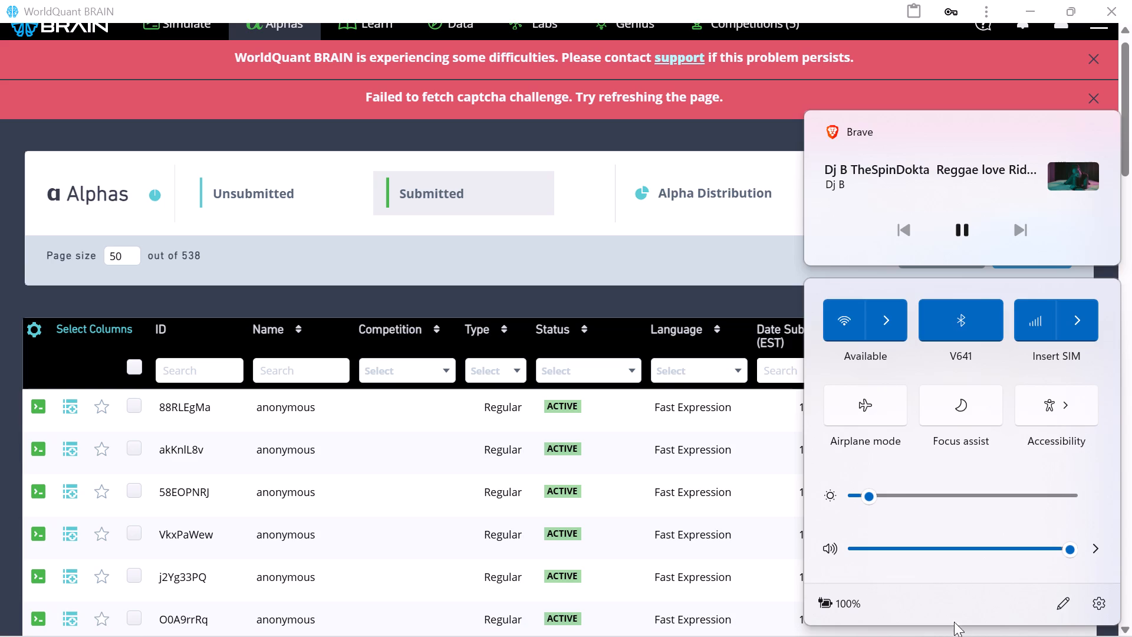
{"action": "scroll", "coordinate": [954, 622], "scroll_direction": "down", "scroll_amount": 3}
{"action": "left_click", "coordinate": [995, 580]}
{"action": "left_click", "coordinate": [987, 590]}
{"action": "left_click", "coordinate": [758, 223]}
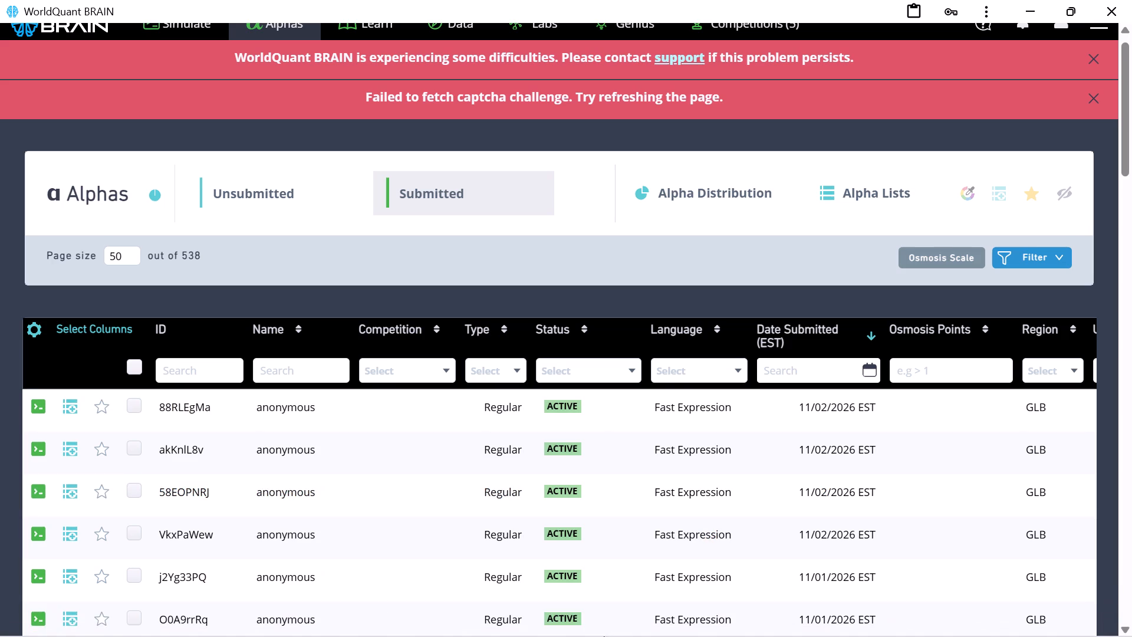
Switch to the Brave window playing the YouTube reggae mix.
{"action": "left_click", "coordinate": [647, 624]}
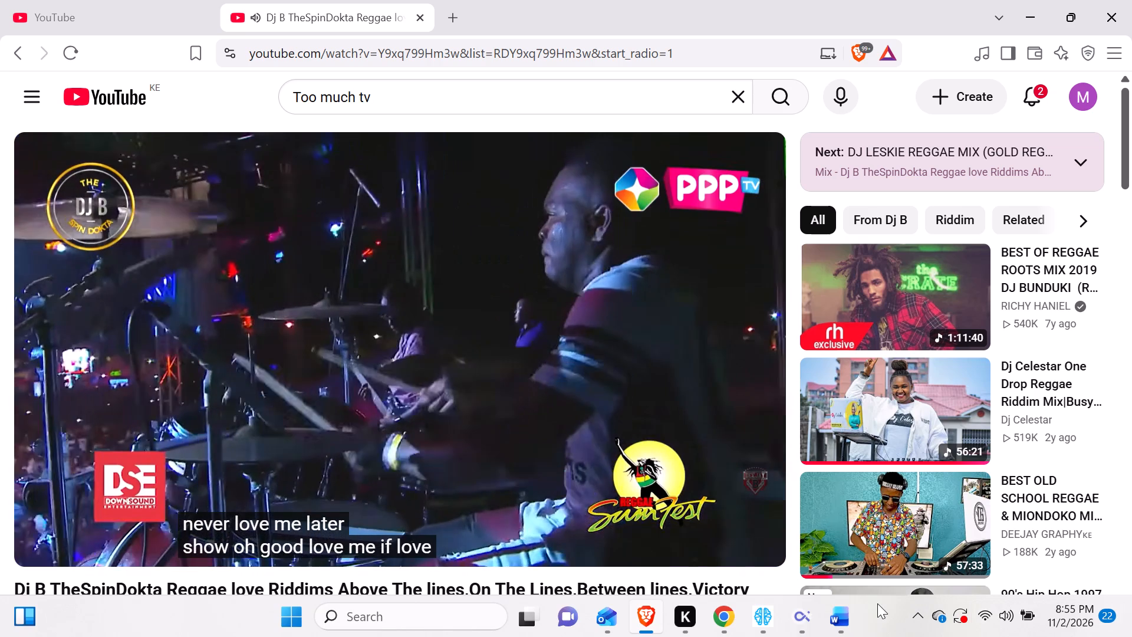
Switch to the WorldQuant BRAIN window and filter the submitted alphas by region GLB.
{"action": "left_click", "coordinate": [765, 625]}
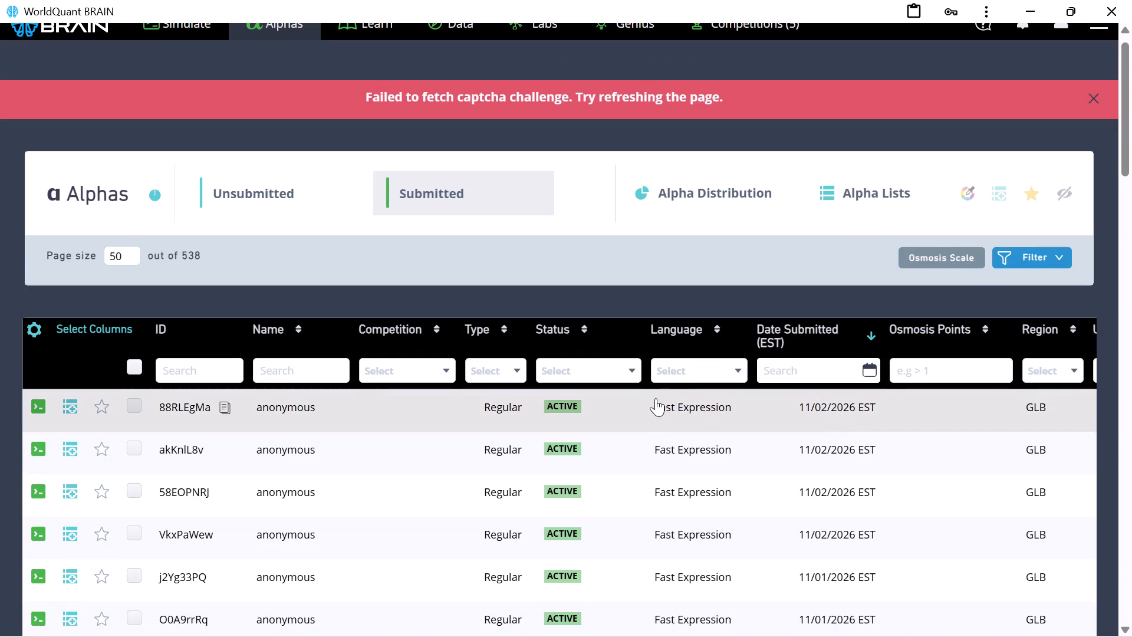
{"action": "scroll", "coordinate": [741, 473], "scroll_direction": "down", "scroll_amount": 20}
{"action": "scroll", "coordinate": [741, 473], "scroll_direction": "down", "scroll_amount": 14}
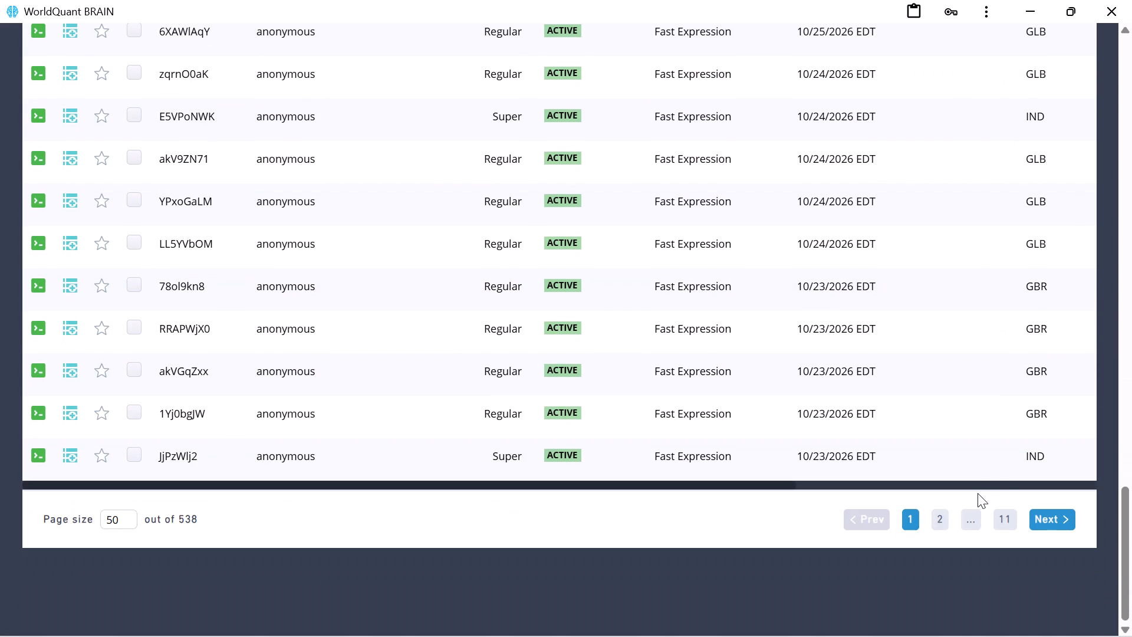
{"action": "scroll", "coordinate": [794, 191], "scroll_direction": "up", "scroll_amount": 18}
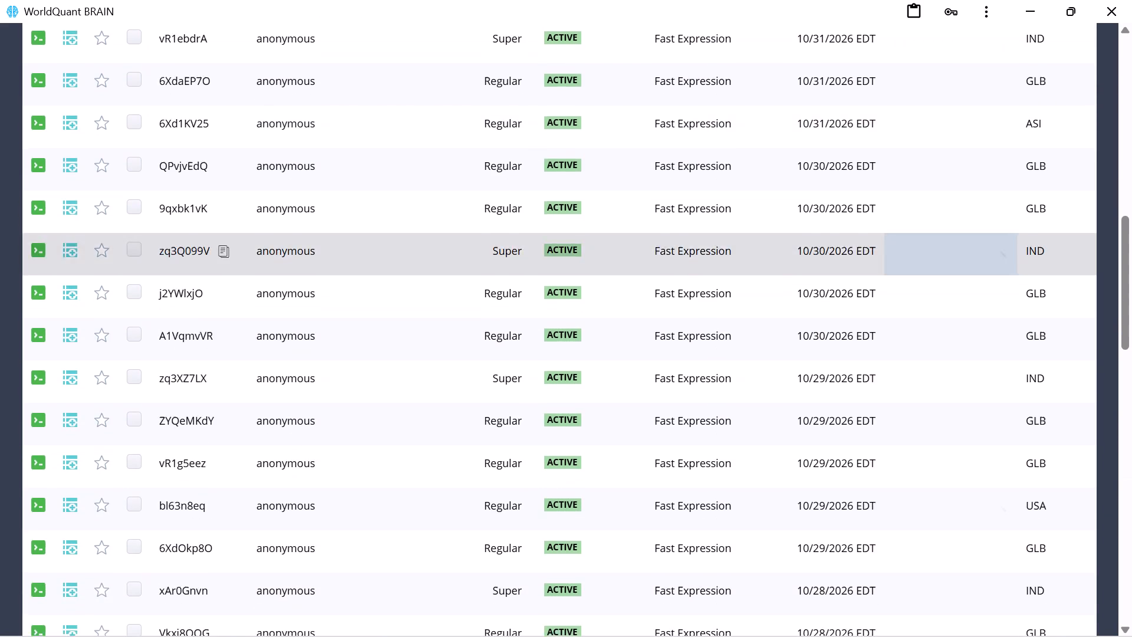
{"action": "scroll", "coordinate": [901, 230], "scroll_direction": "up", "scroll_amount": 9}
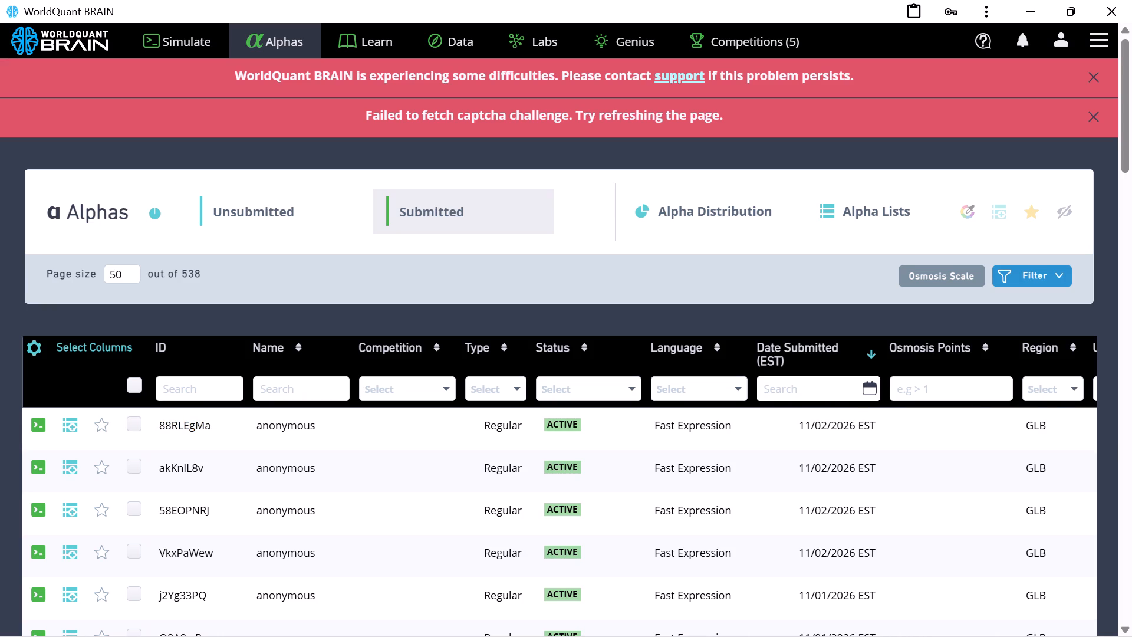
{"action": "left_click", "coordinate": [1053, 387]}
{"action": "scroll", "coordinate": [963, 553], "scroll_direction": "down", "scroll_amount": 2}
{"action": "left_click", "coordinate": [926, 446]}
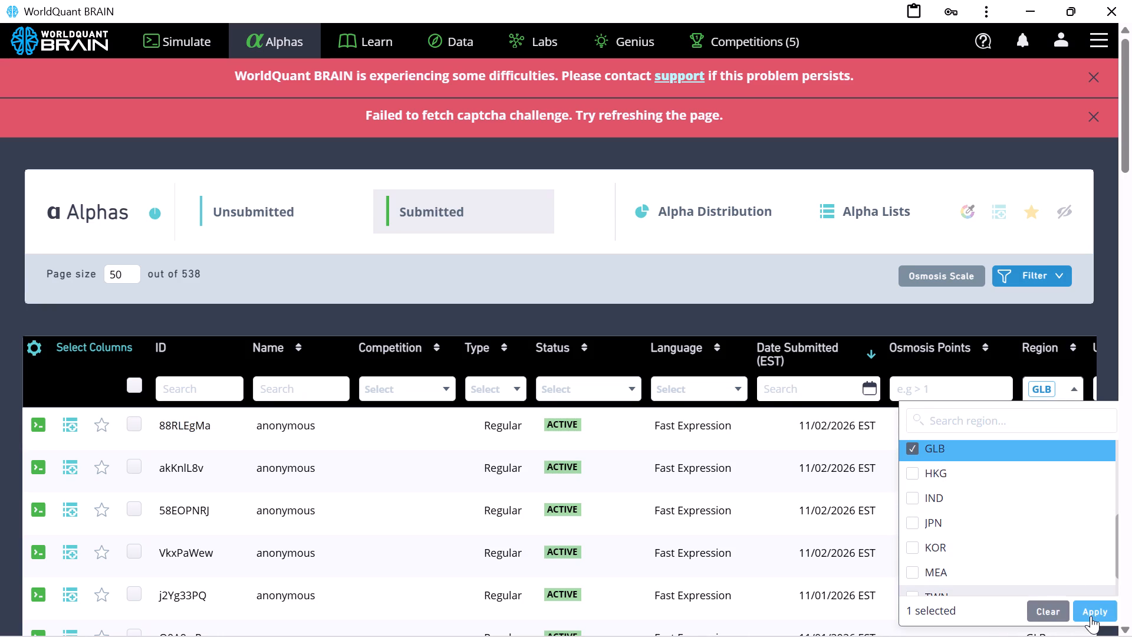
{"action": "left_click", "coordinate": [1093, 614]}
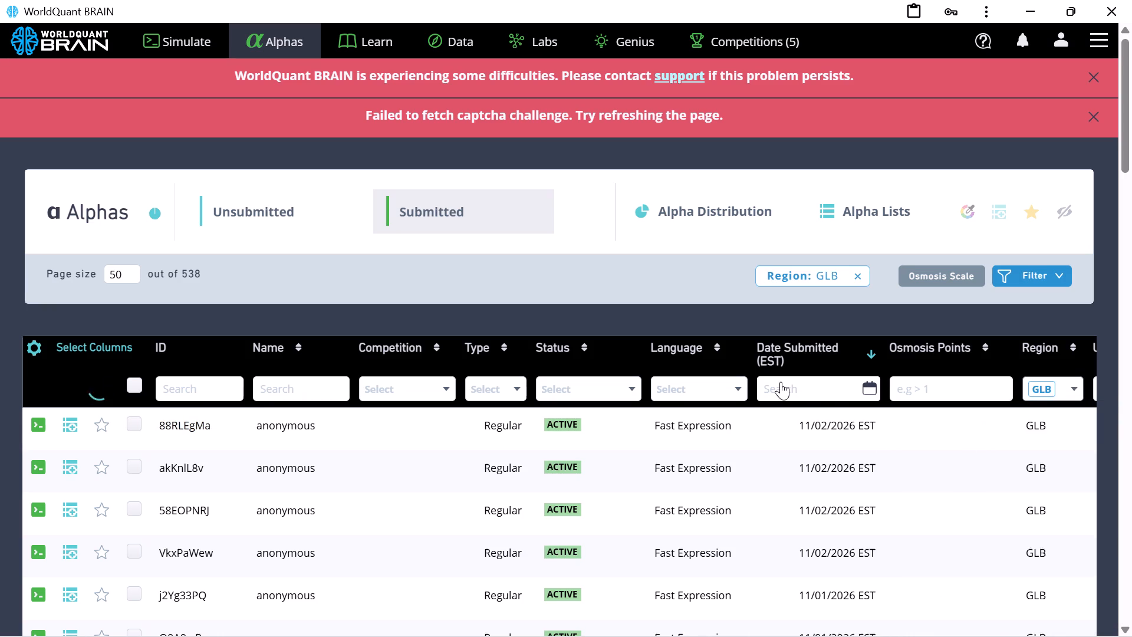
Open the Date Submitted filter and choose a custom range.
{"action": "left_click", "coordinate": [778, 379]}
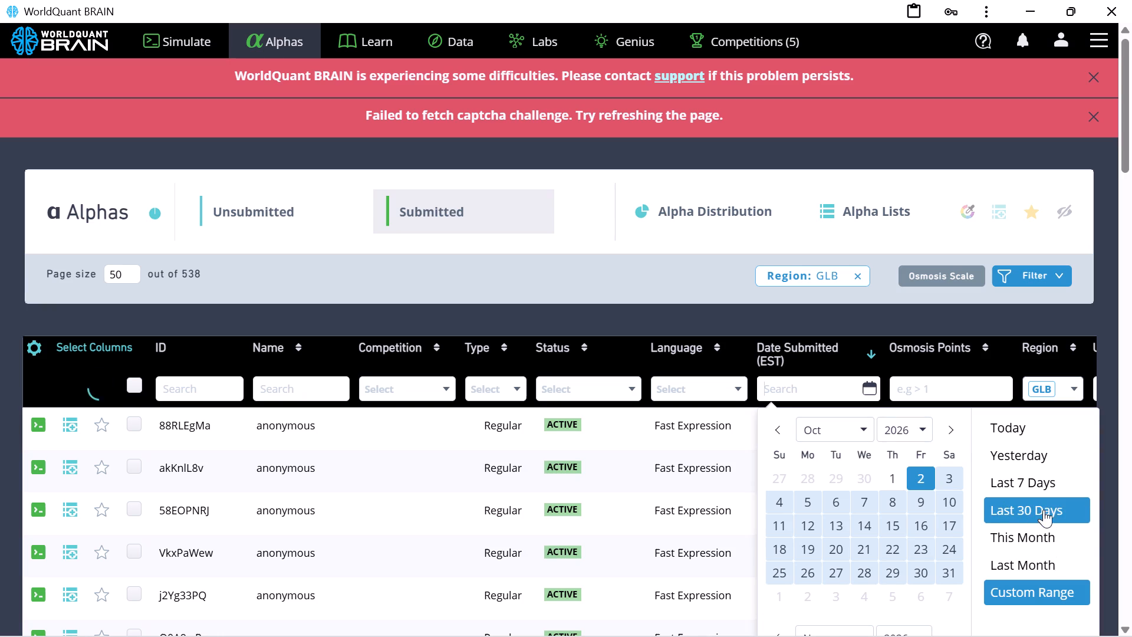
{"action": "scroll", "coordinate": [1087, 510], "scroll_direction": "down", "scroll_amount": 2}
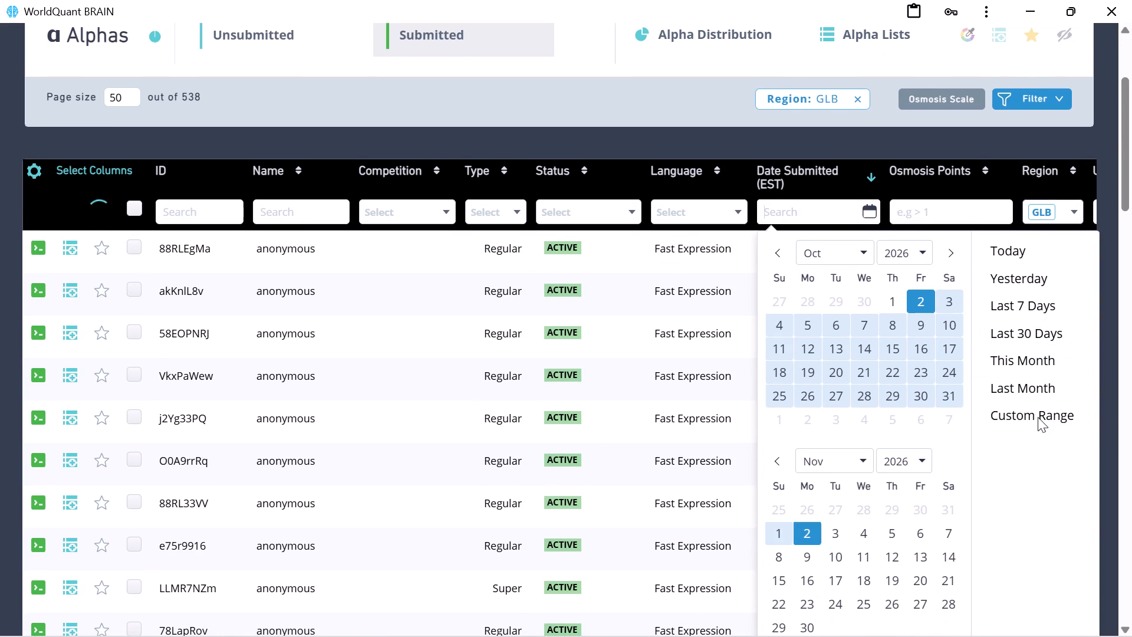
{"action": "left_click", "coordinate": [1028, 413]}
{"action": "left_click", "coordinate": [1054, 485]}
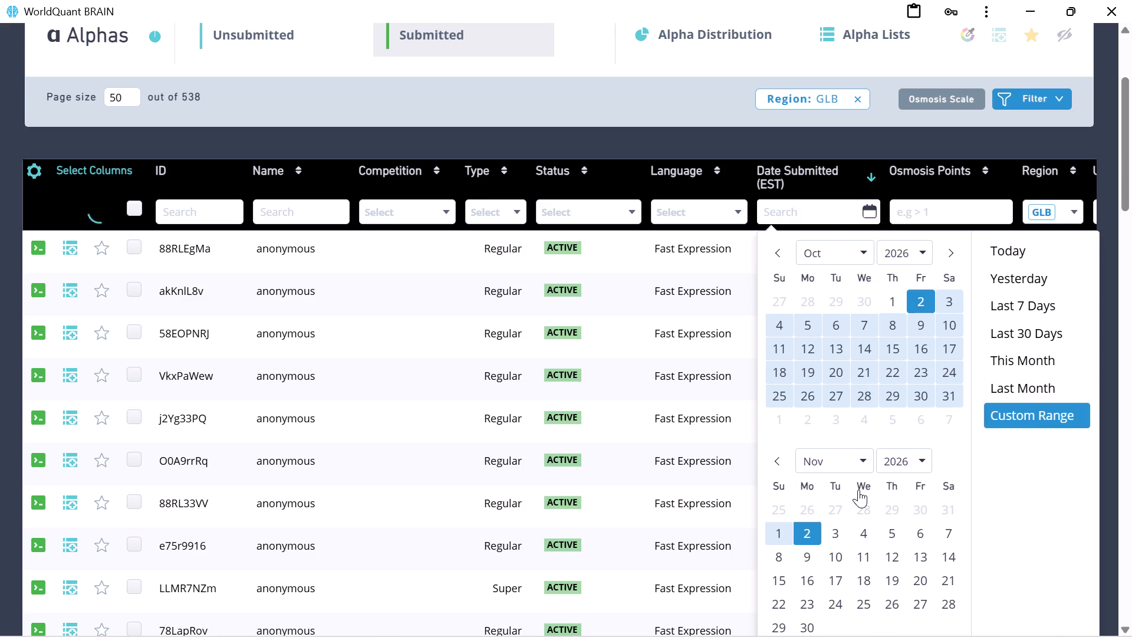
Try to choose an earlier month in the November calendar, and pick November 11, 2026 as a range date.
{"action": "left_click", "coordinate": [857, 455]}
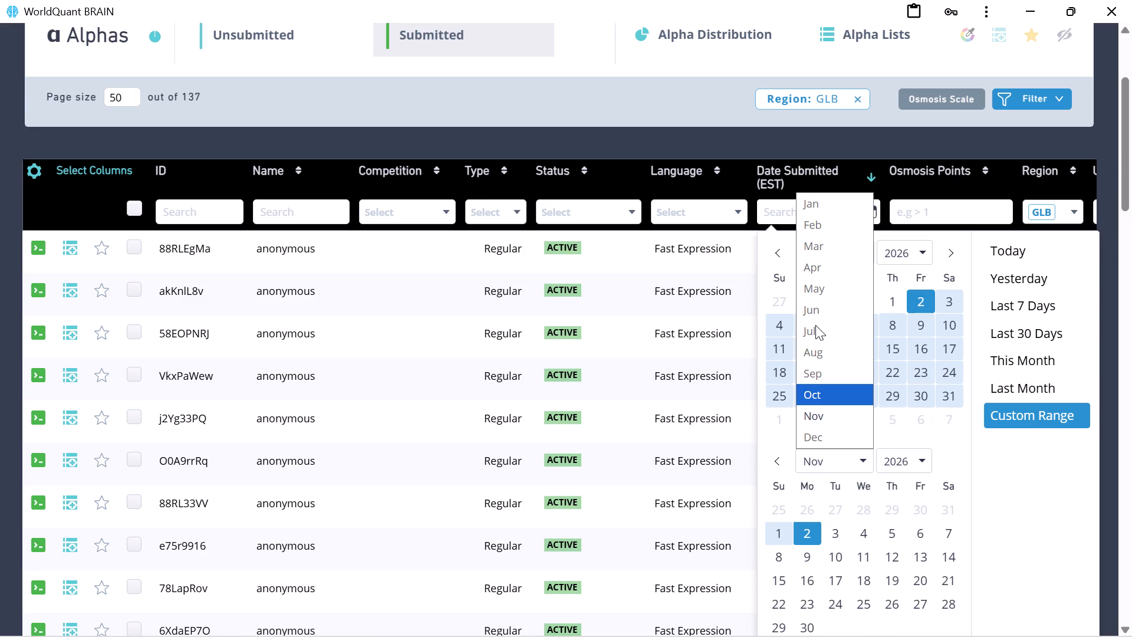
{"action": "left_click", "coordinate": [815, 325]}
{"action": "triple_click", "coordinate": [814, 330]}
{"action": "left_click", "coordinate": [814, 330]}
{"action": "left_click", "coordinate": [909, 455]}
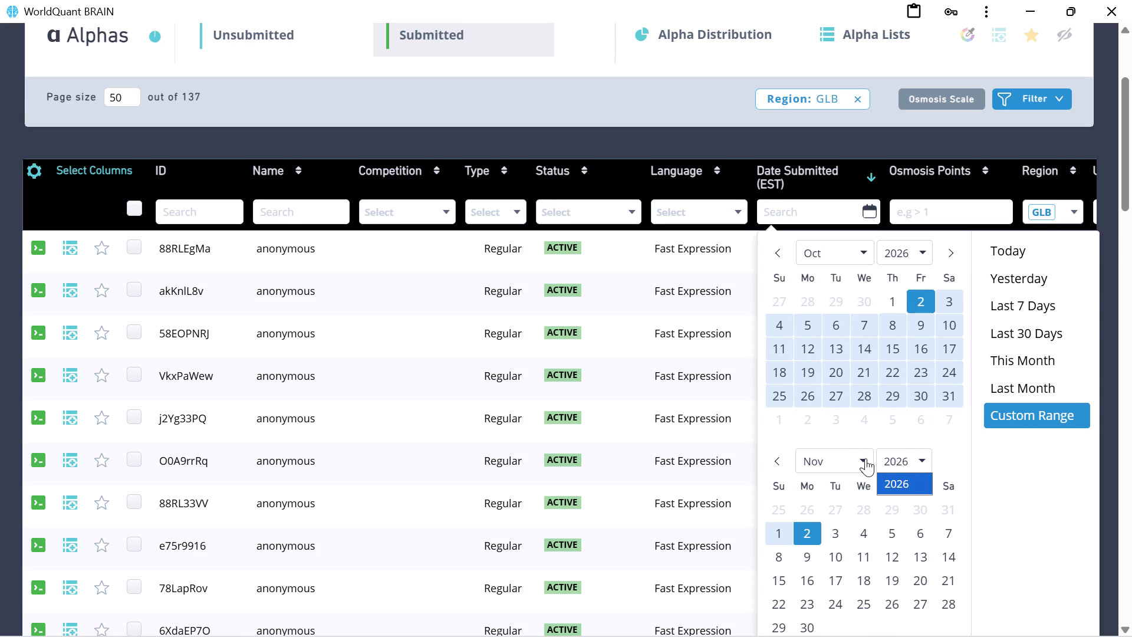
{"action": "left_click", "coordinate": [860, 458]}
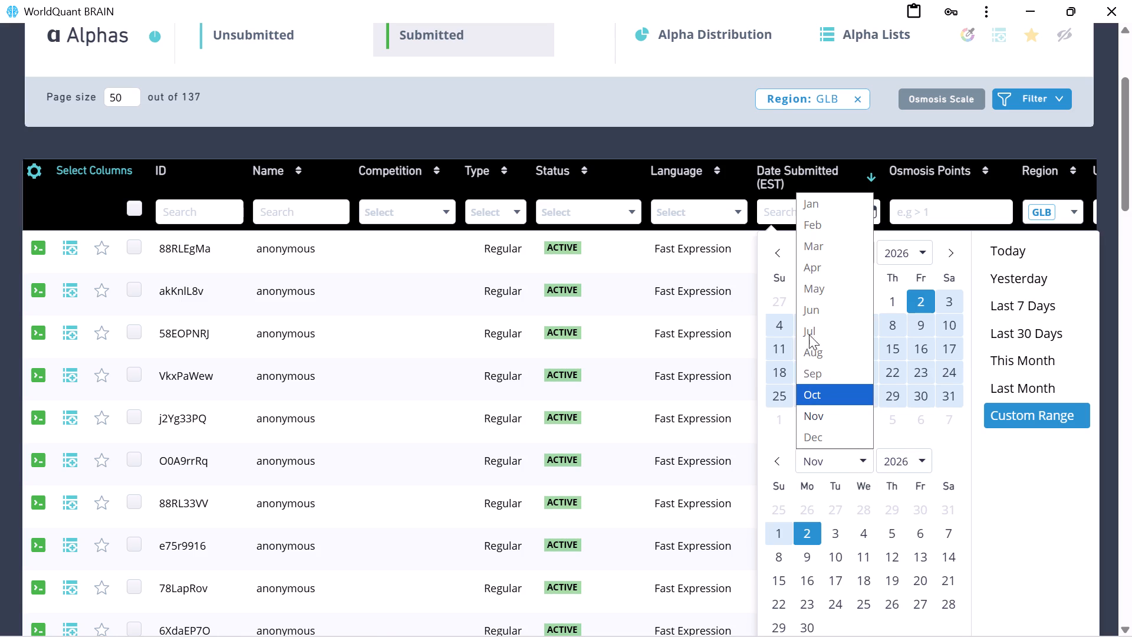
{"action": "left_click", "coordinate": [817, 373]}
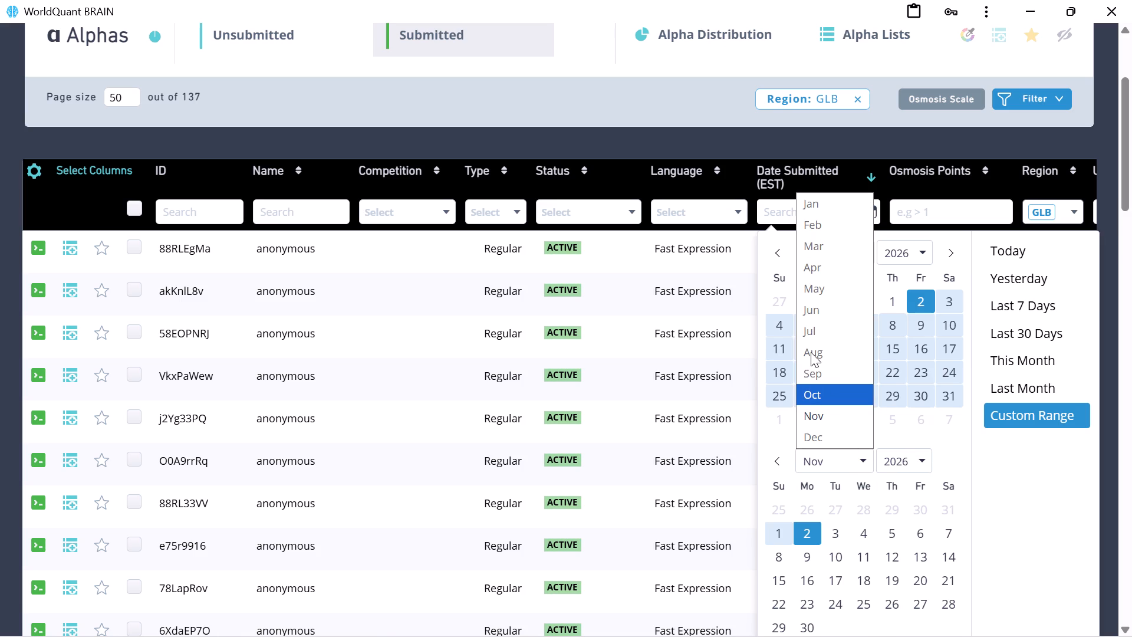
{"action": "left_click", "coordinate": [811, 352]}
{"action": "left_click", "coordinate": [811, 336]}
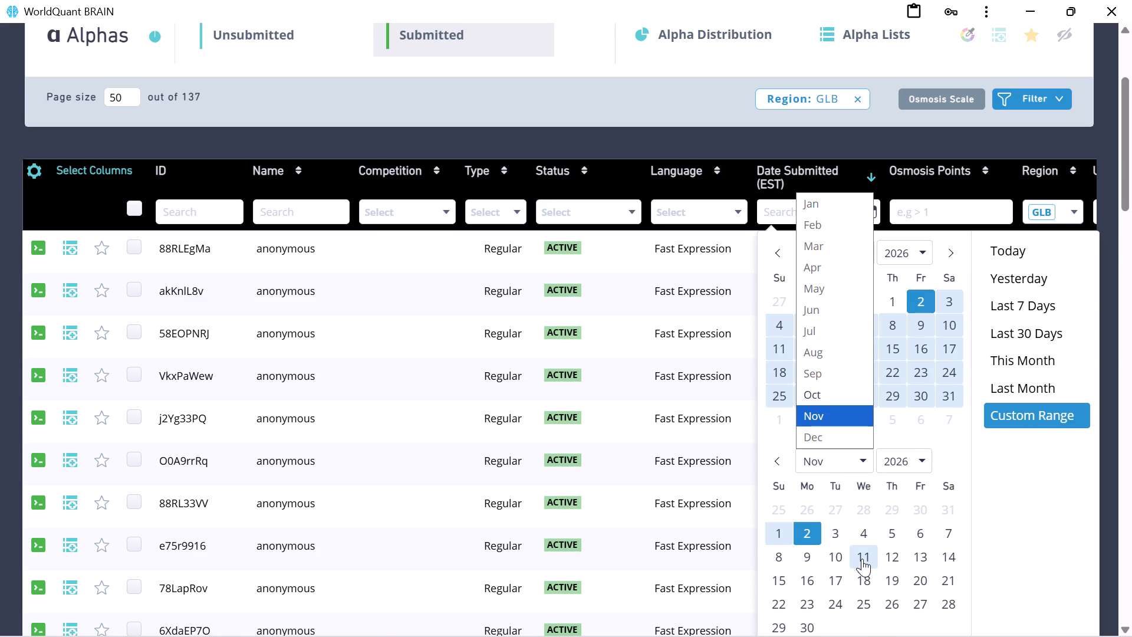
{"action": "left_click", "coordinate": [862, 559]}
Set the first calendar of the Date Submitted filter to July 2026.
{"action": "left_click", "coordinate": [845, 456]}
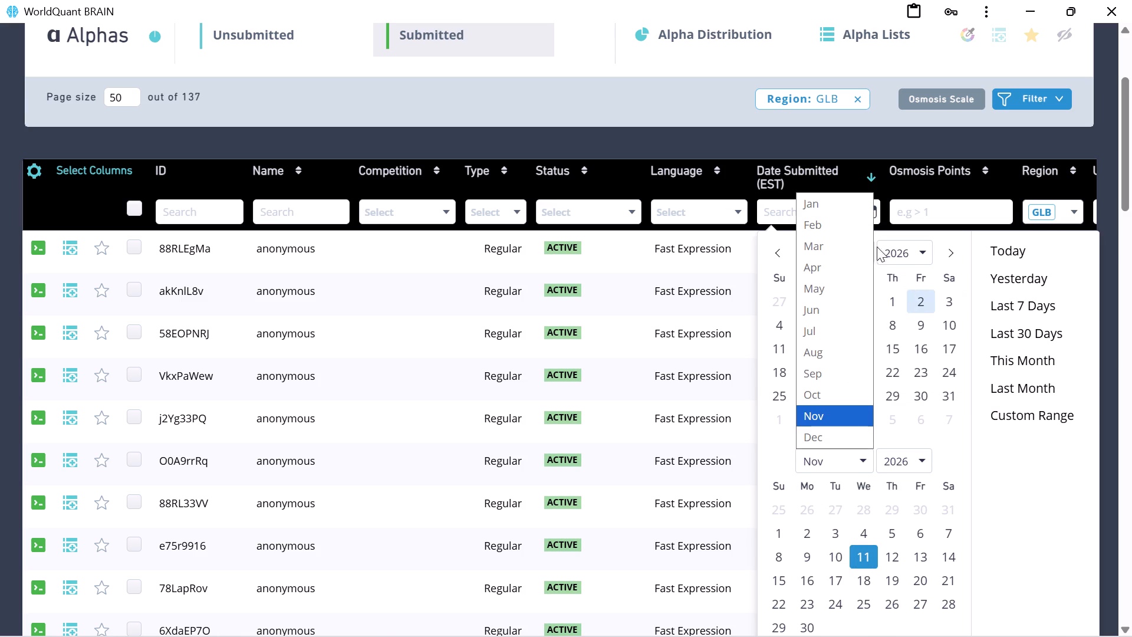
{"action": "left_click", "coordinate": [965, 239]}
{"action": "left_click", "coordinate": [845, 257]}
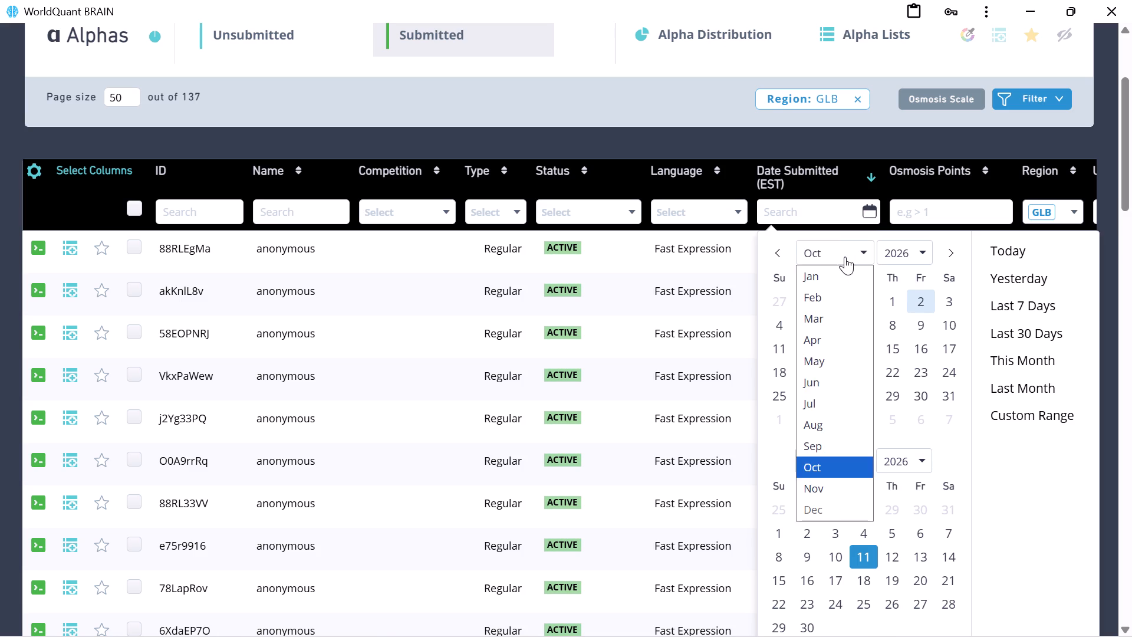
{"action": "left_click", "coordinate": [818, 400]}
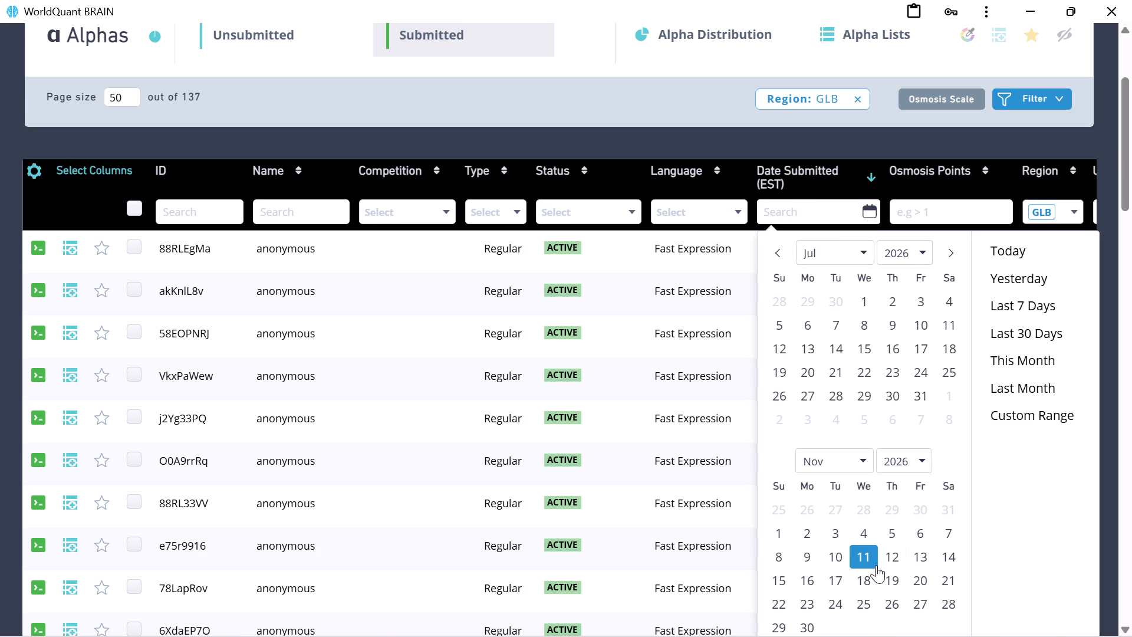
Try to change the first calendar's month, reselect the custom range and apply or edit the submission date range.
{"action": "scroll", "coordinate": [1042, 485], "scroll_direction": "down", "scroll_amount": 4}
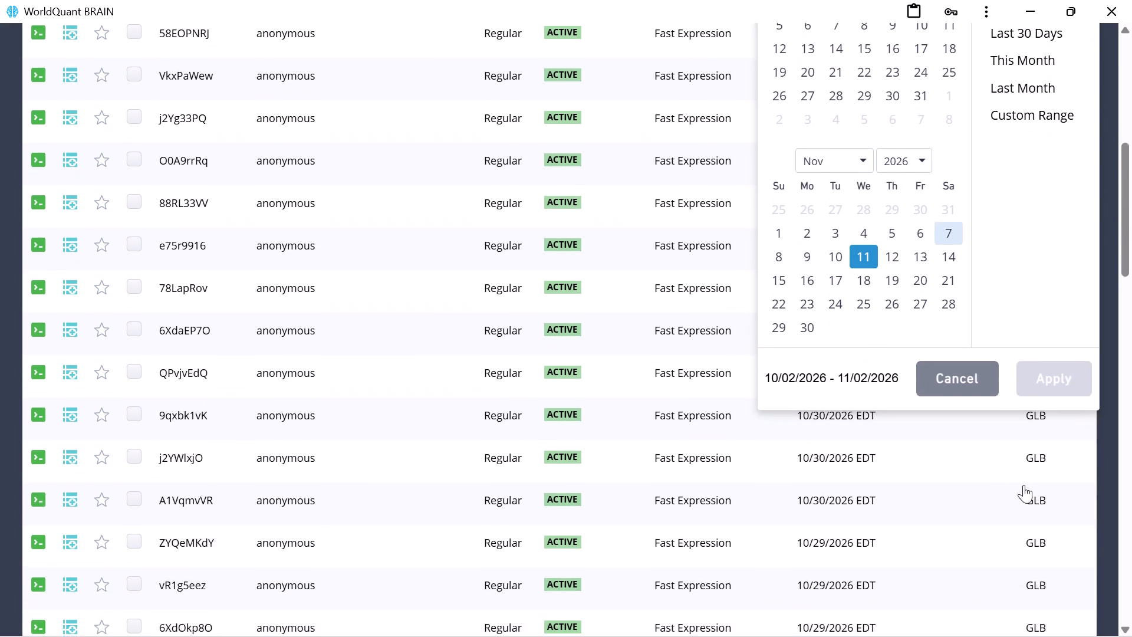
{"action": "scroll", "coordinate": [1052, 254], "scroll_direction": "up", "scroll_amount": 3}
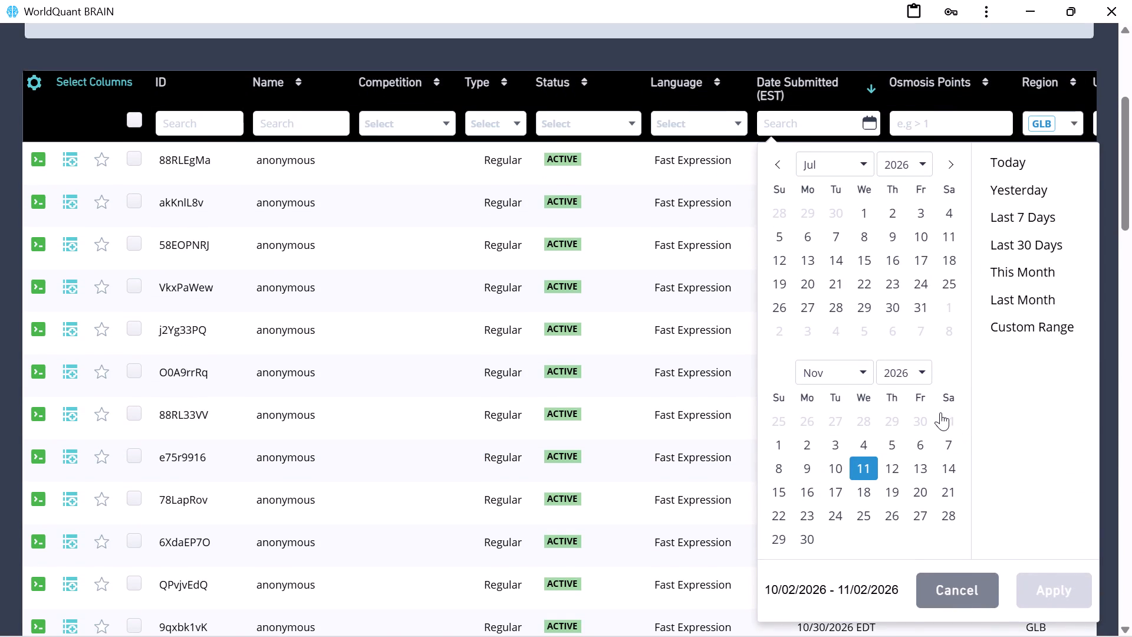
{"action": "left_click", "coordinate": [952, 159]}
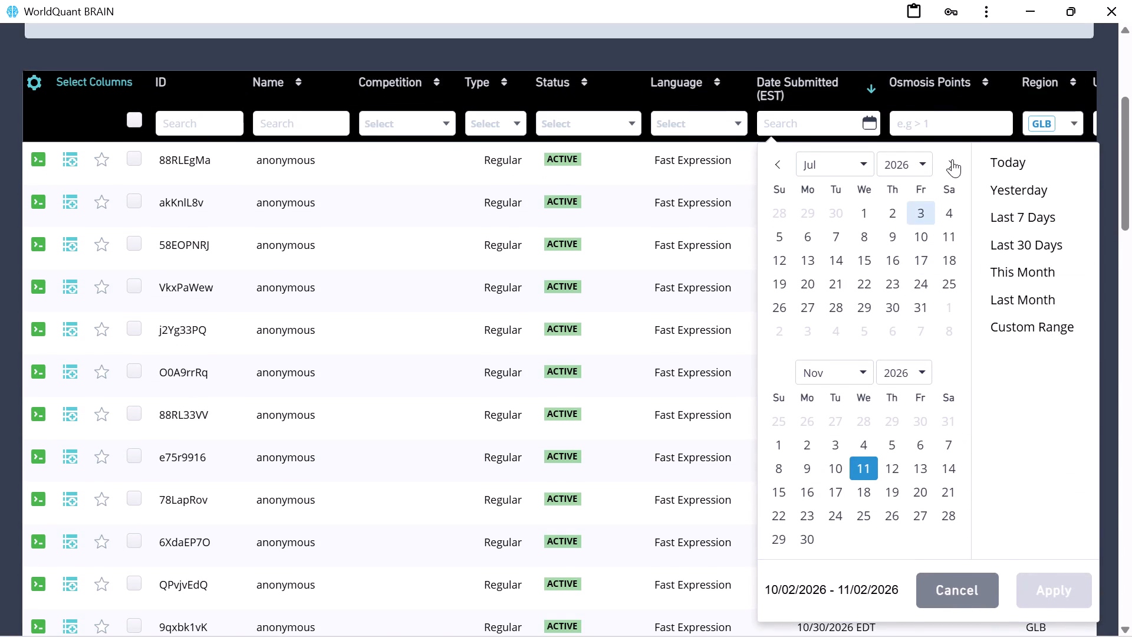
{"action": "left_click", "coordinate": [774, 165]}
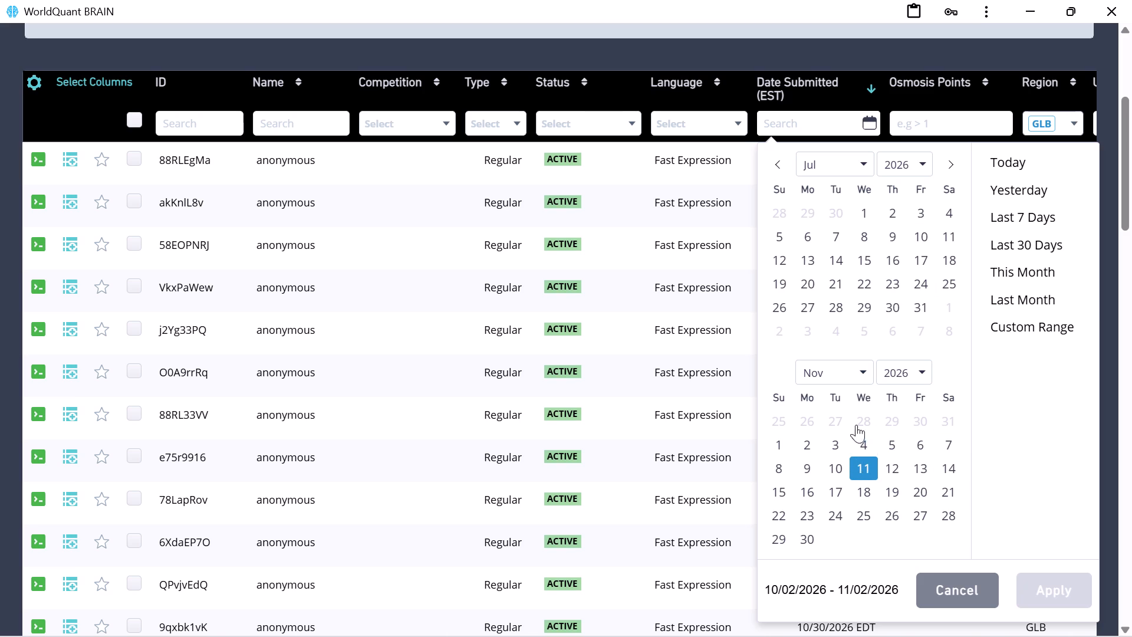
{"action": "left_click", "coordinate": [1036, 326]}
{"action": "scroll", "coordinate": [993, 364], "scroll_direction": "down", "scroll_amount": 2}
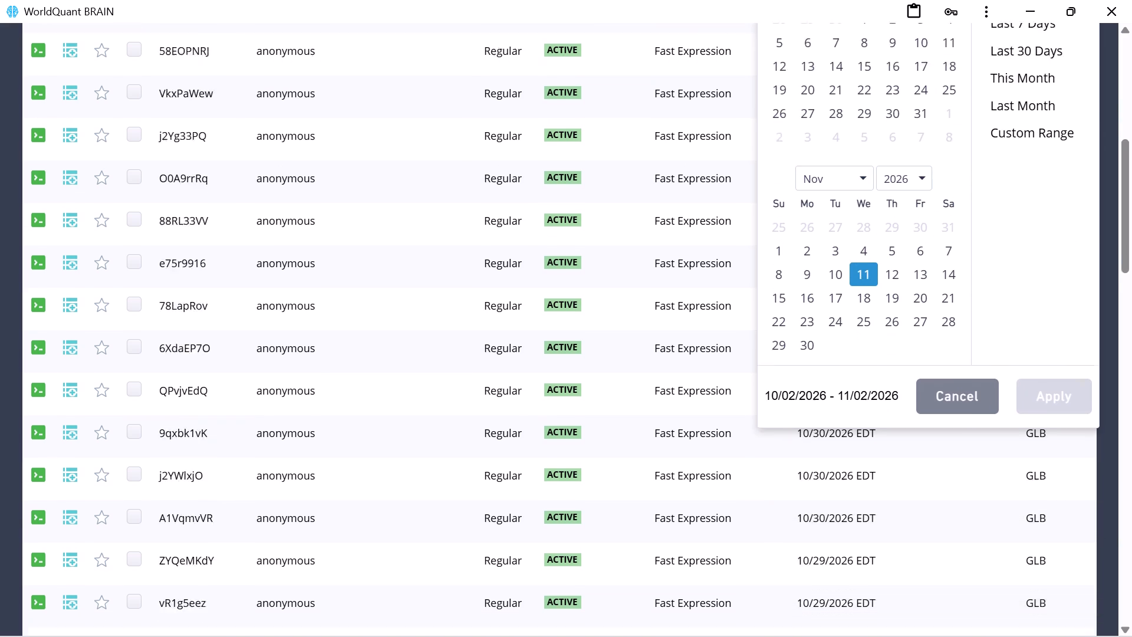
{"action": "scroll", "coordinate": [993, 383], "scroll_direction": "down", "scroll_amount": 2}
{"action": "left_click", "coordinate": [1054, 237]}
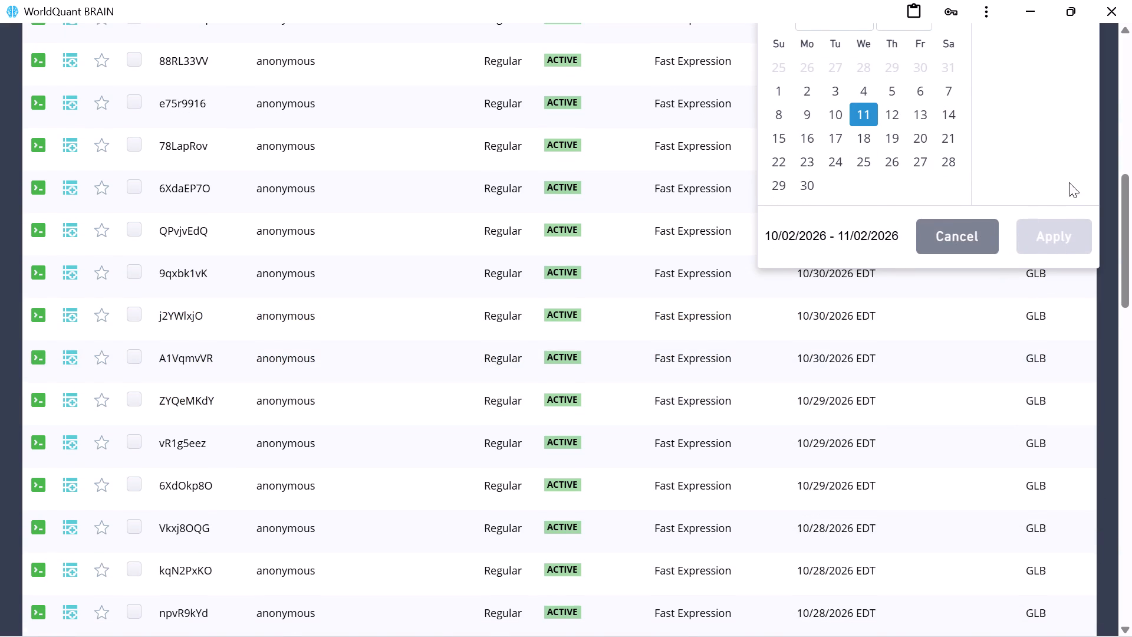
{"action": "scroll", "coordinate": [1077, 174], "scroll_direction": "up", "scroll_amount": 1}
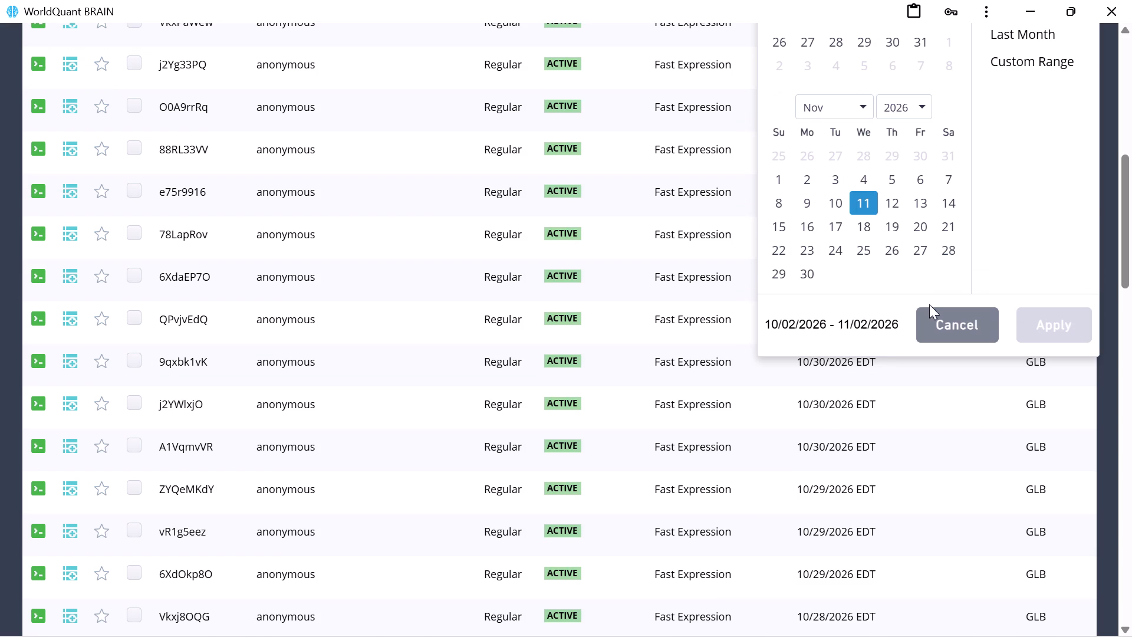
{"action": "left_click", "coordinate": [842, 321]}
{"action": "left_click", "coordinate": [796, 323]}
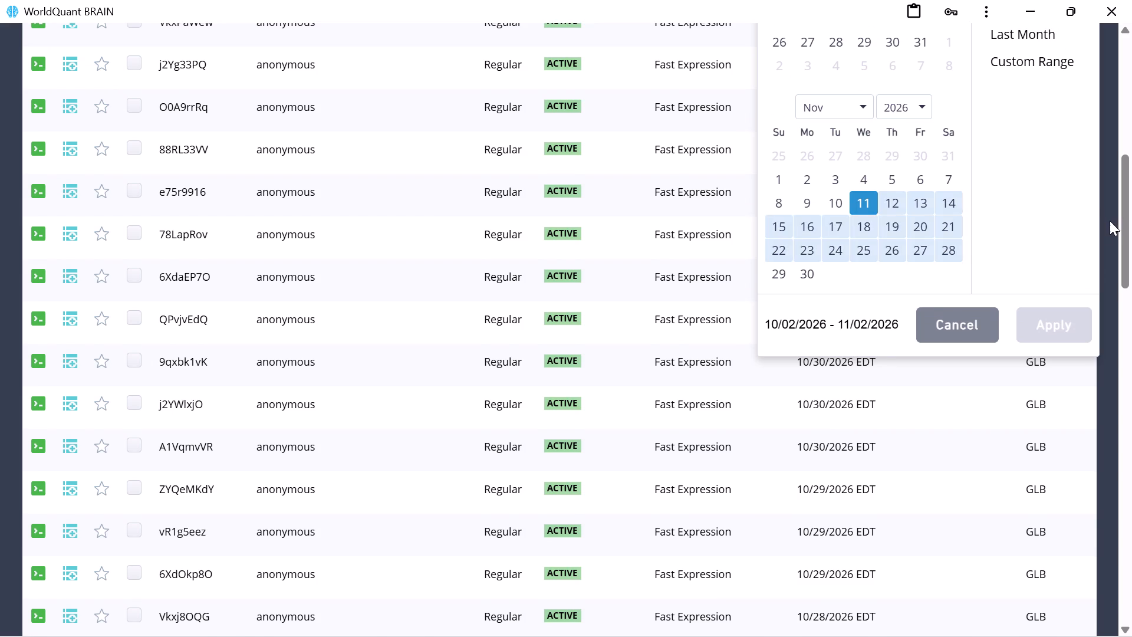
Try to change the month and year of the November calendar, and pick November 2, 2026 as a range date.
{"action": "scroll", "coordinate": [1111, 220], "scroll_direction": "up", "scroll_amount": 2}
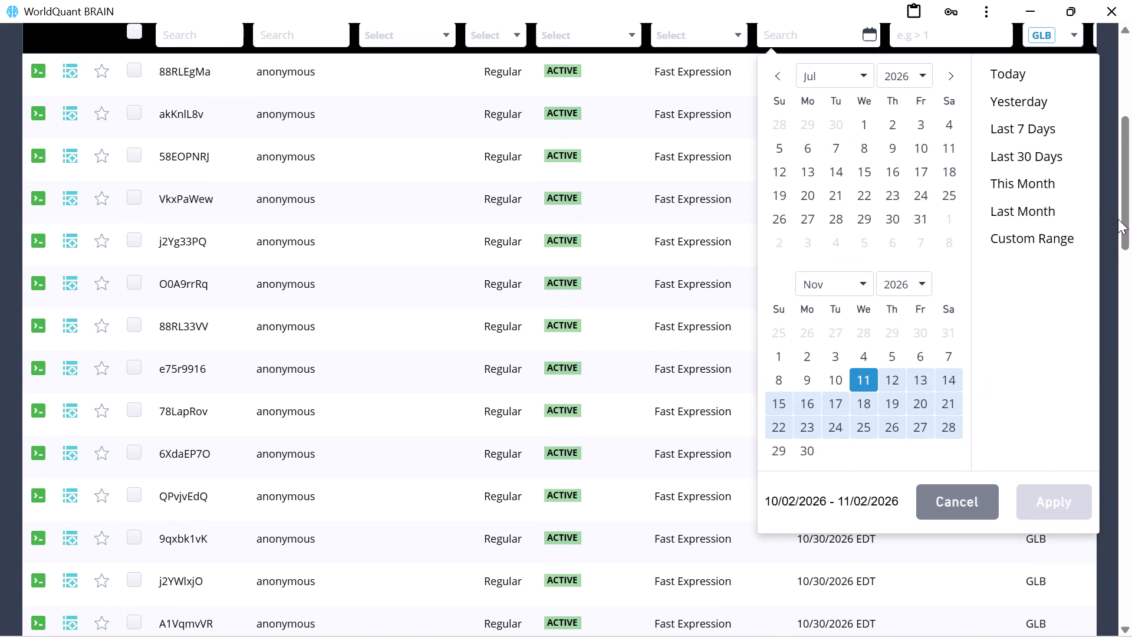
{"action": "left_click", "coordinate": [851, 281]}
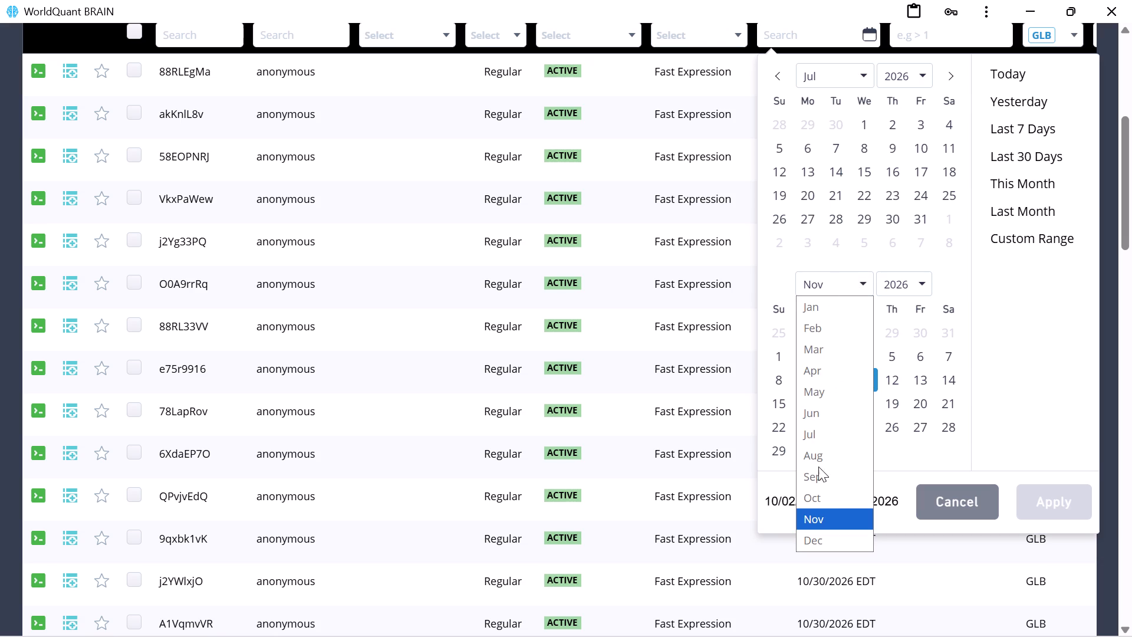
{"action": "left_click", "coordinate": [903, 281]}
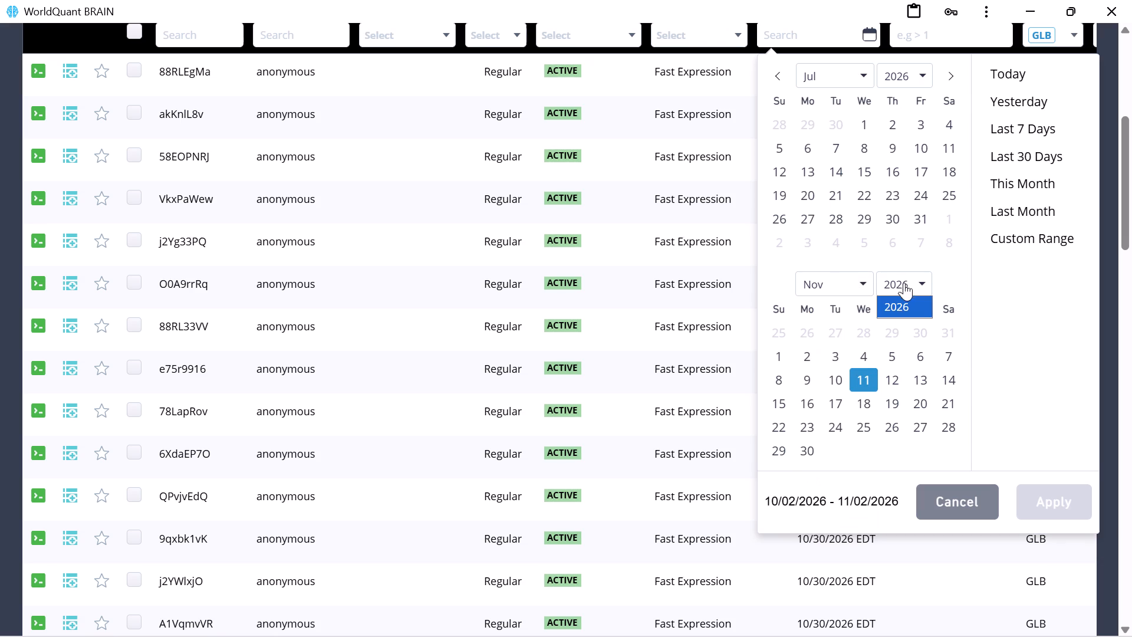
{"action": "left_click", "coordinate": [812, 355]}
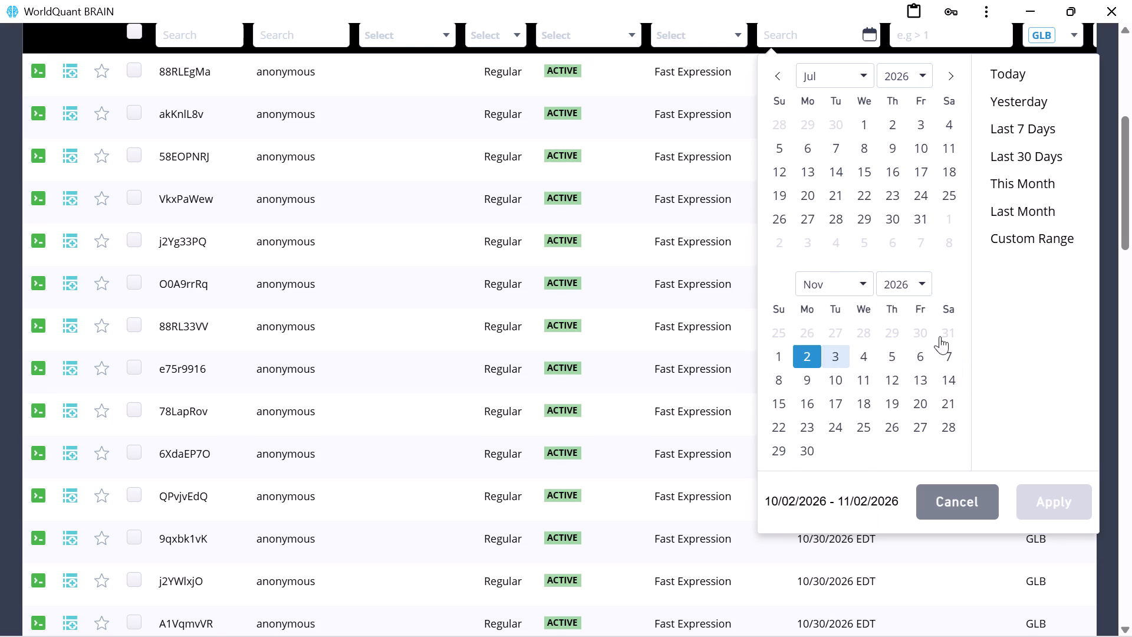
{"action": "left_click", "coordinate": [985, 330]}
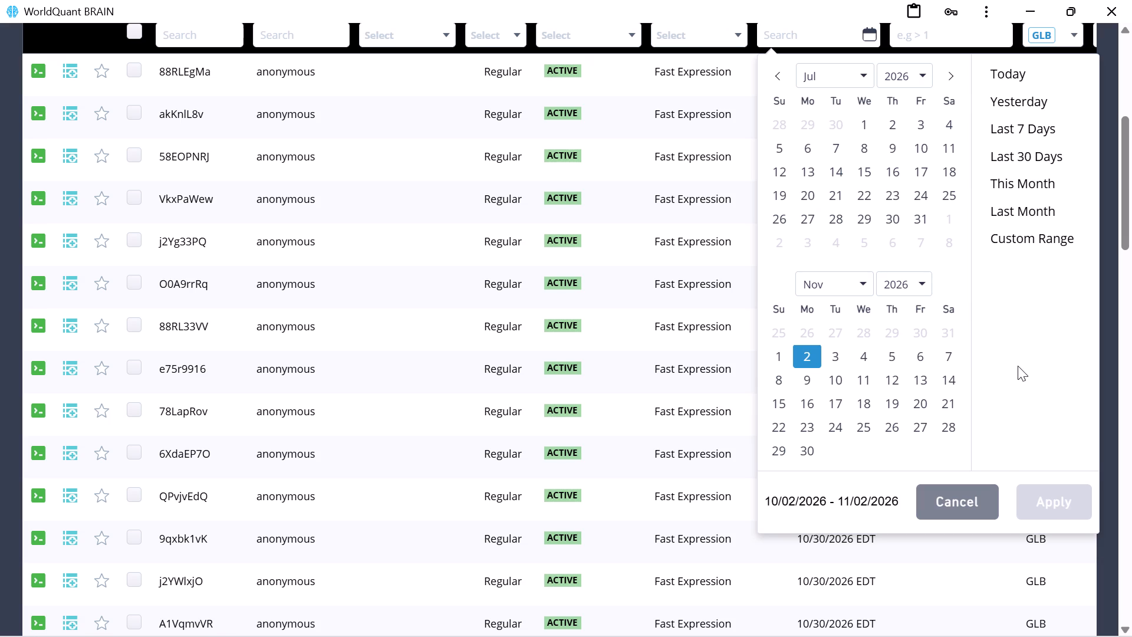
Filter the submitted GLB alphas by submission date using the Last Month range.
{"action": "scroll", "coordinate": [1035, 334], "scroll_direction": "up", "scroll_amount": 2}
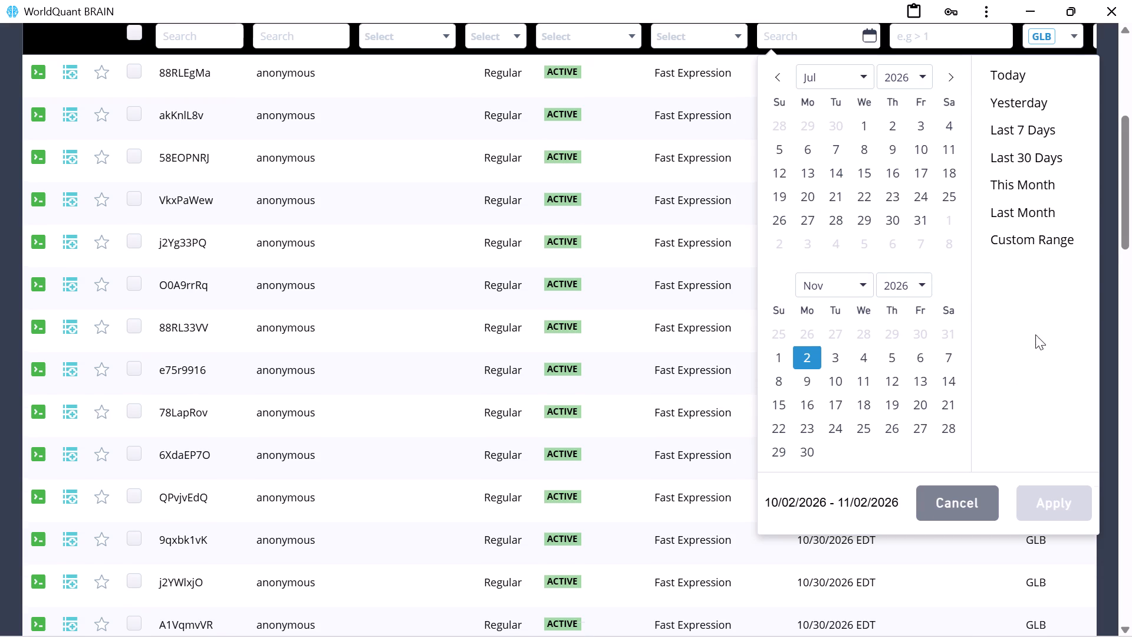
{"action": "scroll", "coordinate": [1035, 334], "scroll_direction": "up", "scroll_amount": 1}
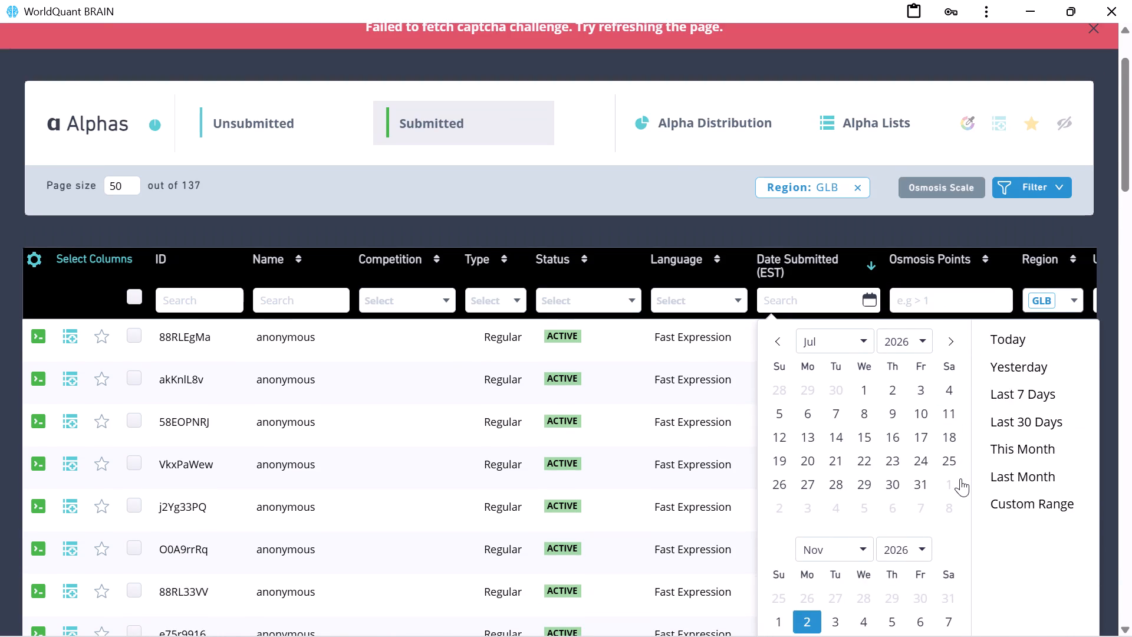
{"action": "scroll", "coordinate": [960, 482], "scroll_direction": "down", "scroll_amount": 1}
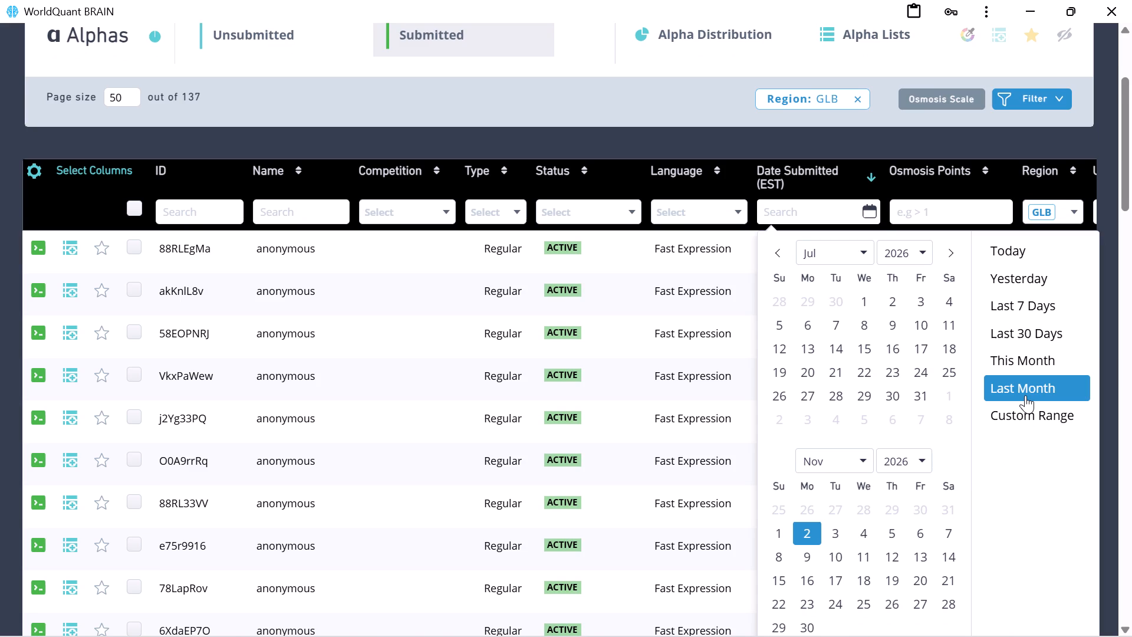
{"action": "left_click", "coordinate": [1025, 395]}
Look through the submitted GLB alphas and view the details of alpha A1Q0EkaQ, leaving the details closed.
{"action": "scroll", "coordinate": [1046, 483], "scroll_direction": "down", "scroll_amount": 14}
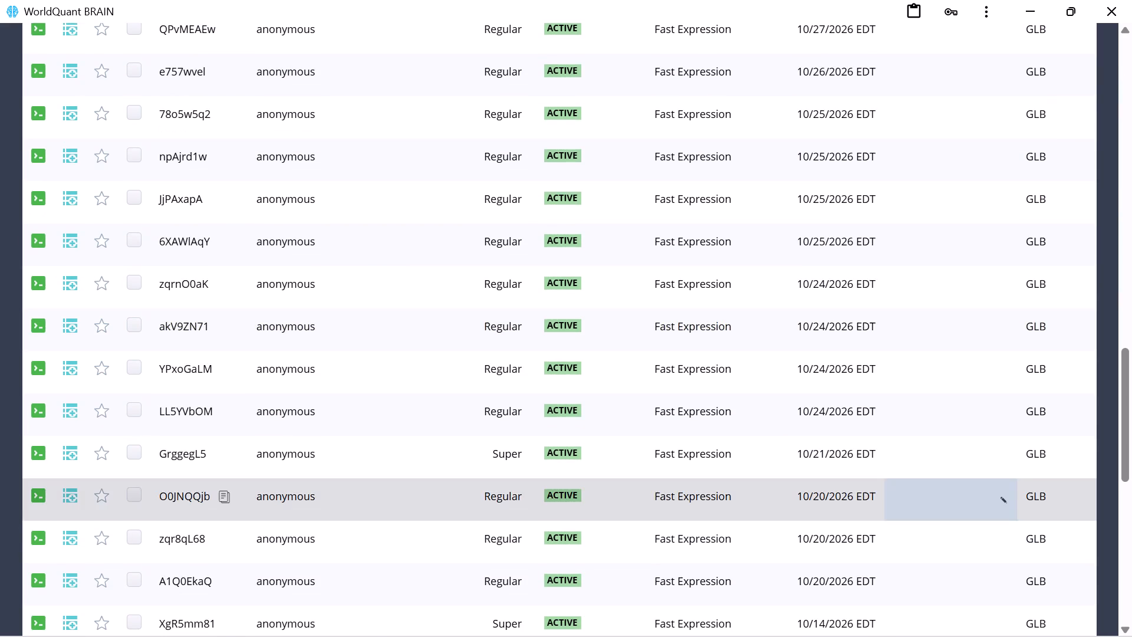
{"action": "scroll", "coordinate": [1002, 490], "scroll_direction": "down", "scroll_amount": 7}
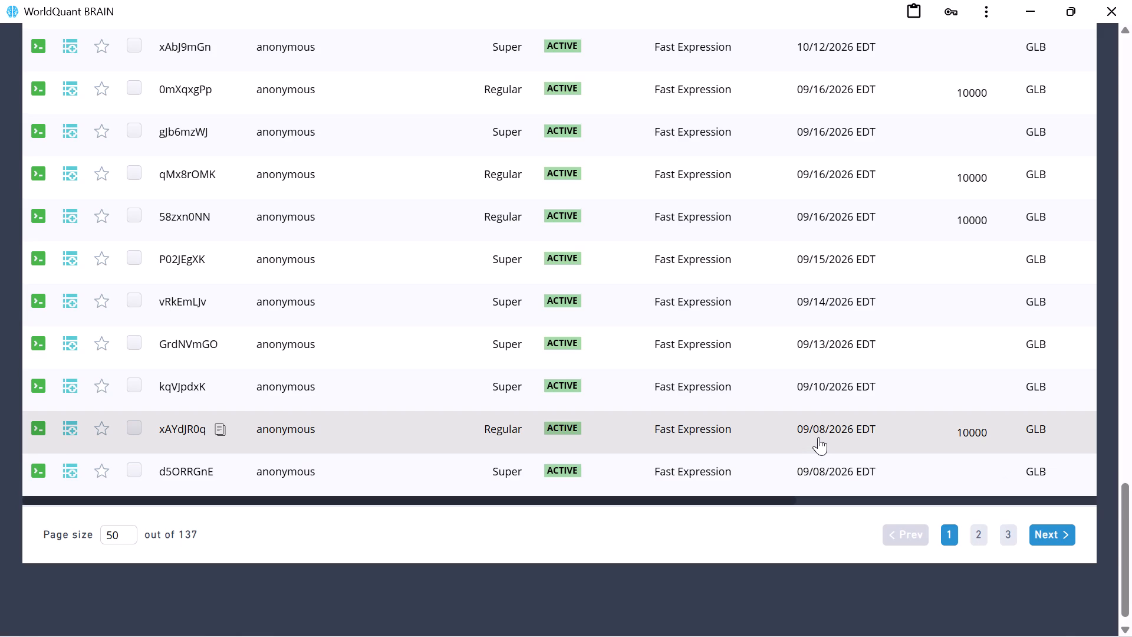
{"action": "scroll", "coordinate": [891, 419], "scroll_direction": "up", "scroll_amount": 9}
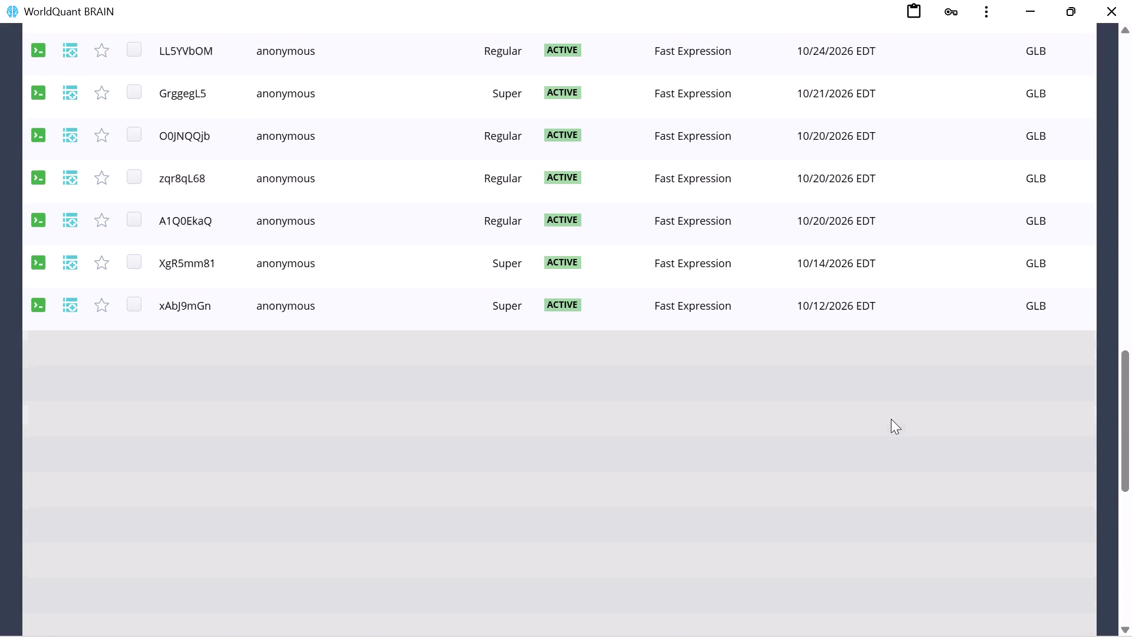
{"action": "scroll", "coordinate": [891, 419], "scroll_direction": "up", "scroll_amount": 1}
{"action": "scroll", "coordinate": [891, 419], "scroll_direction": "down", "scroll_amount": 2}
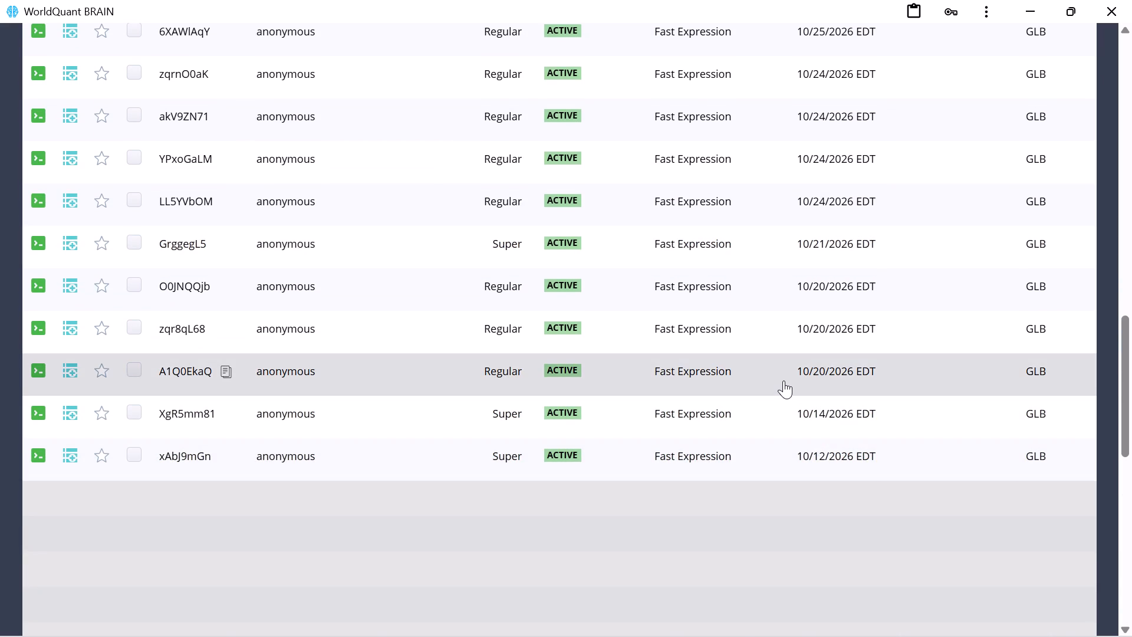
{"action": "left_click", "coordinate": [784, 380]}
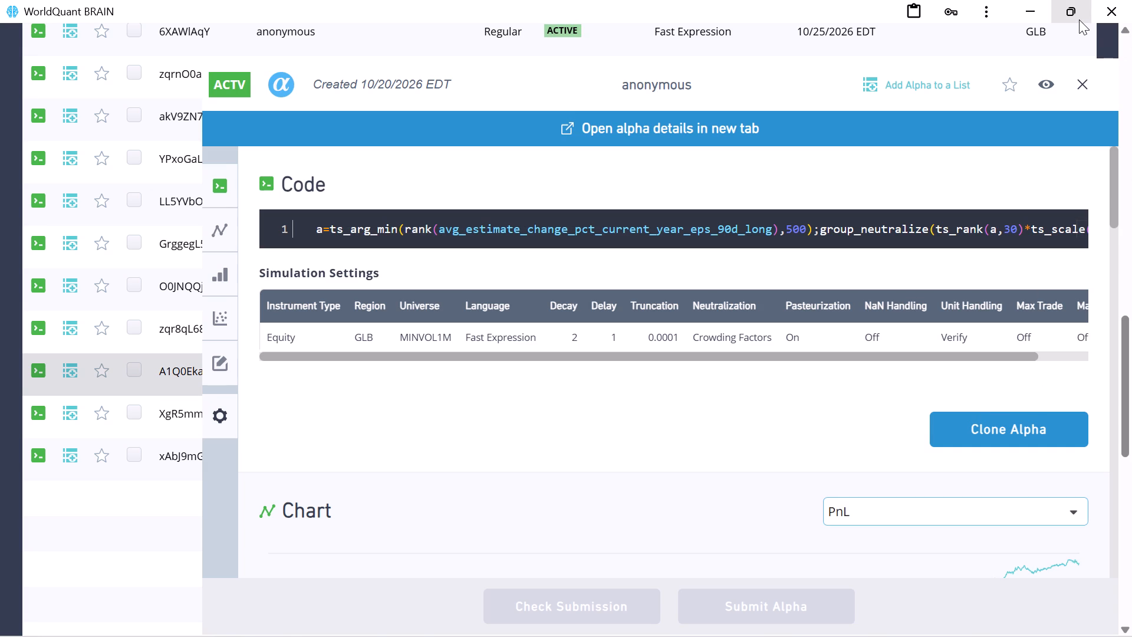
{"action": "scroll", "coordinate": [815, 195], "scroll_direction": "up", "scroll_amount": 4}
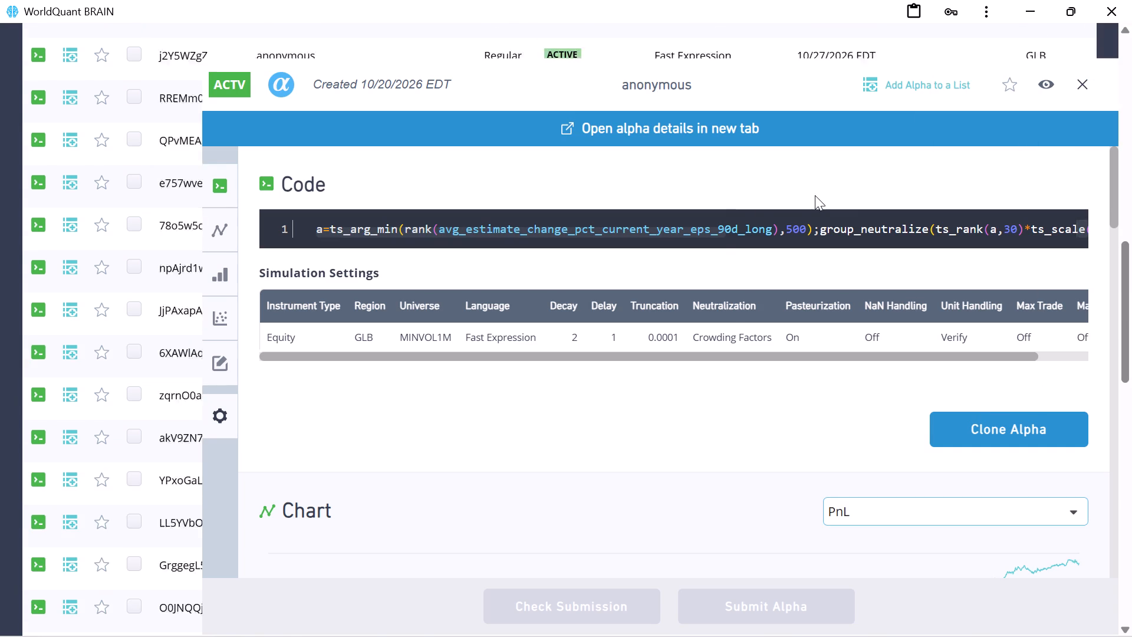
{"action": "scroll", "coordinate": [815, 195], "scroll_direction": "up", "scroll_amount": 1}
{"action": "left_click", "coordinate": [1087, 84]}
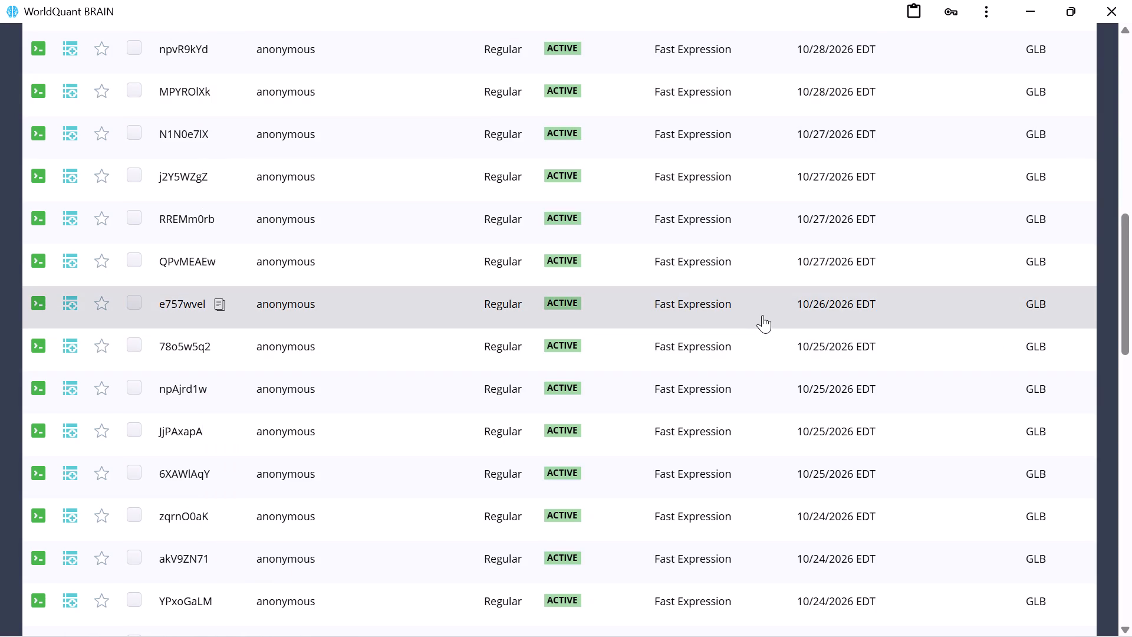
Examine alpha O0JNQQjb's code, simulation settings, PnL chart, yearly OS summary and correlation section, and close its details.
{"action": "scroll", "coordinate": [821, 428], "scroll_direction": "down", "scroll_amount": 4}
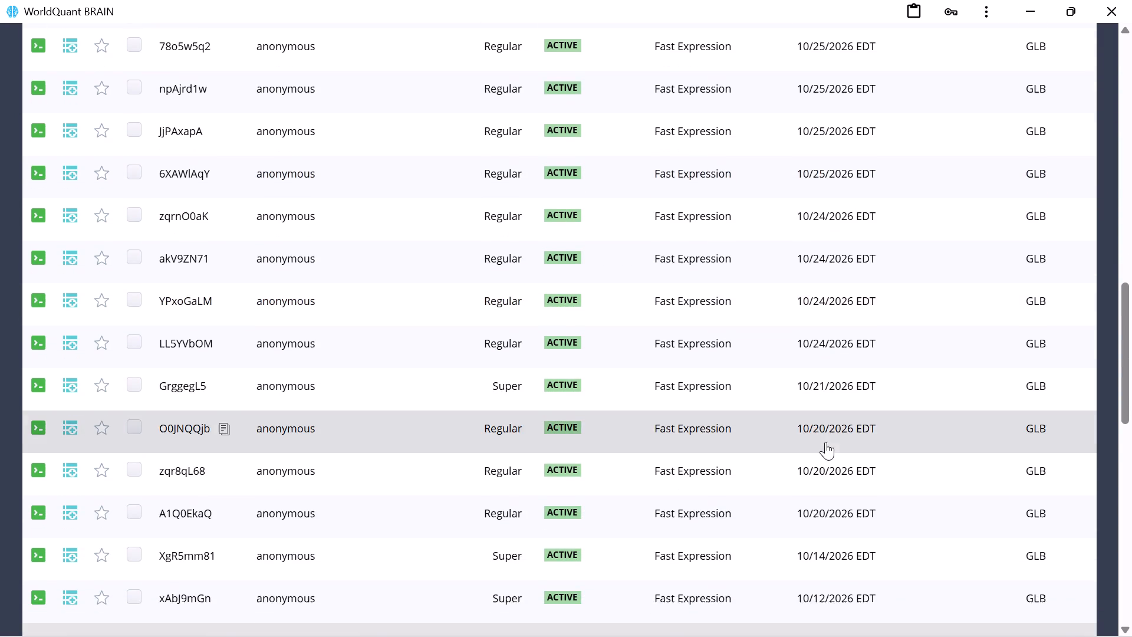
{"action": "scroll", "coordinate": [825, 442], "scroll_direction": "down", "scroll_amount": 1}
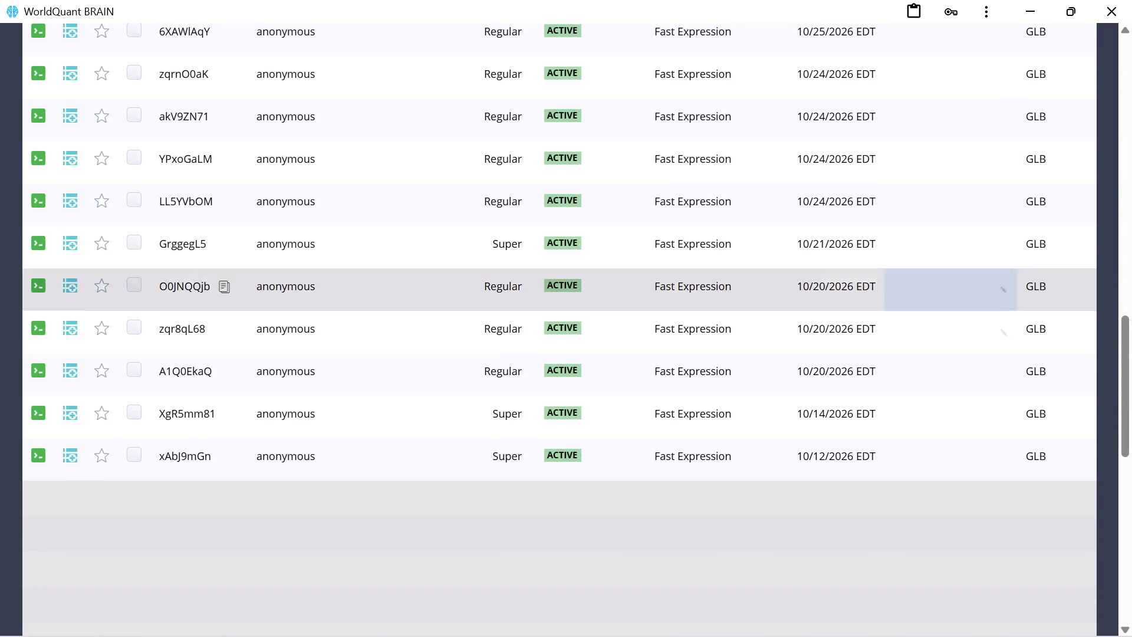
{"action": "left_click", "coordinate": [687, 292]}
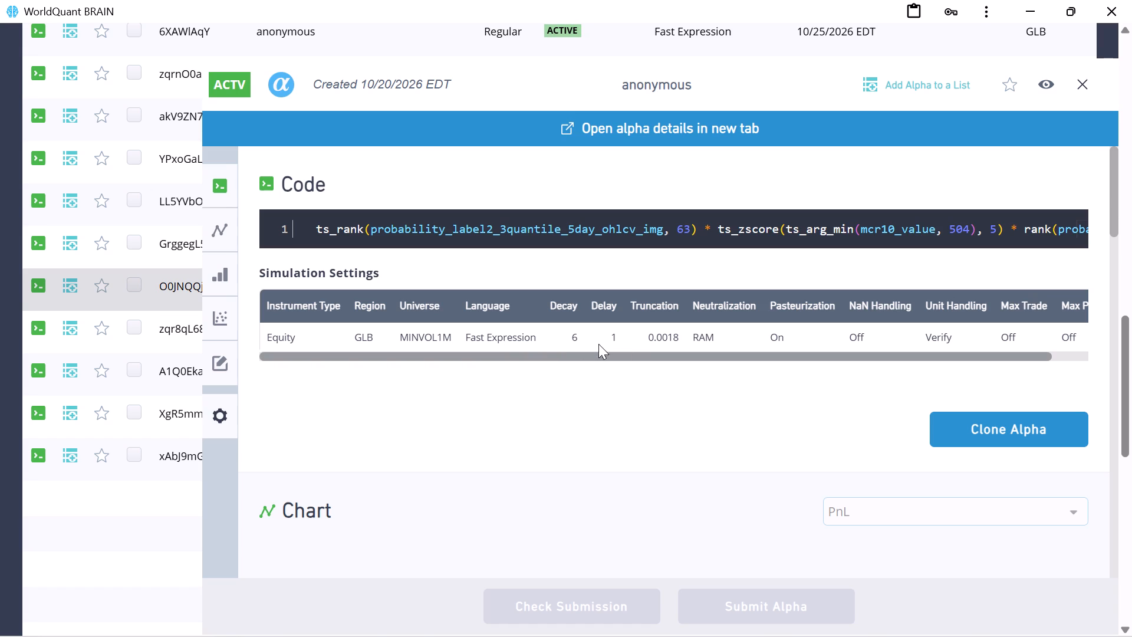
{"action": "scroll", "coordinate": [863, 402], "scroll_direction": "down", "scroll_amount": 7}
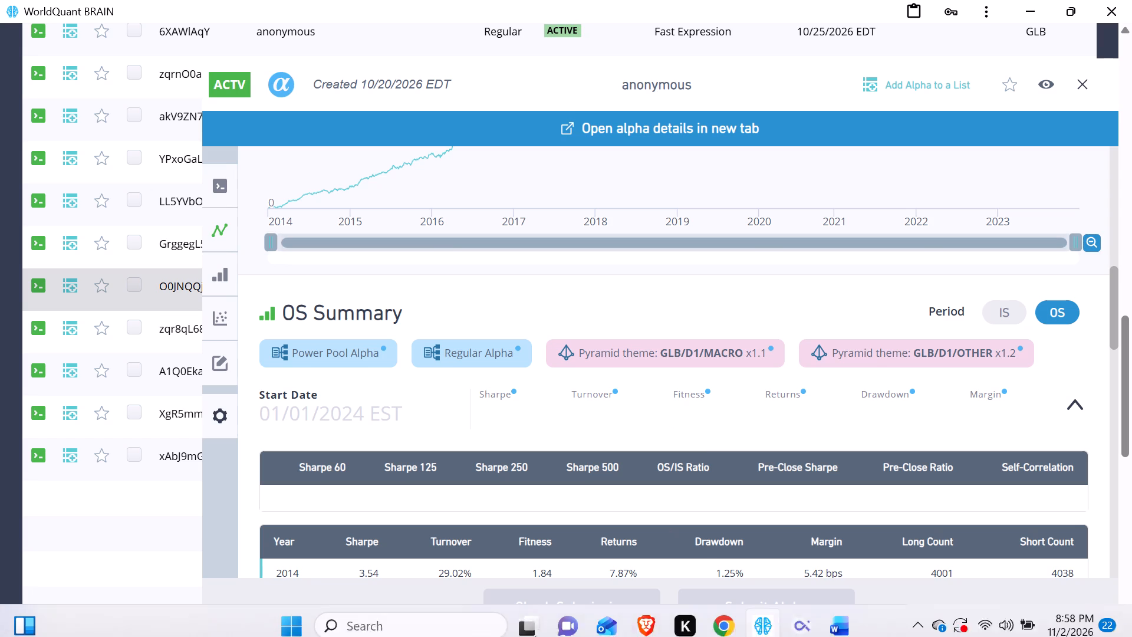
{"action": "scroll", "coordinate": [995, 422], "scroll_direction": "down", "scroll_amount": 4}
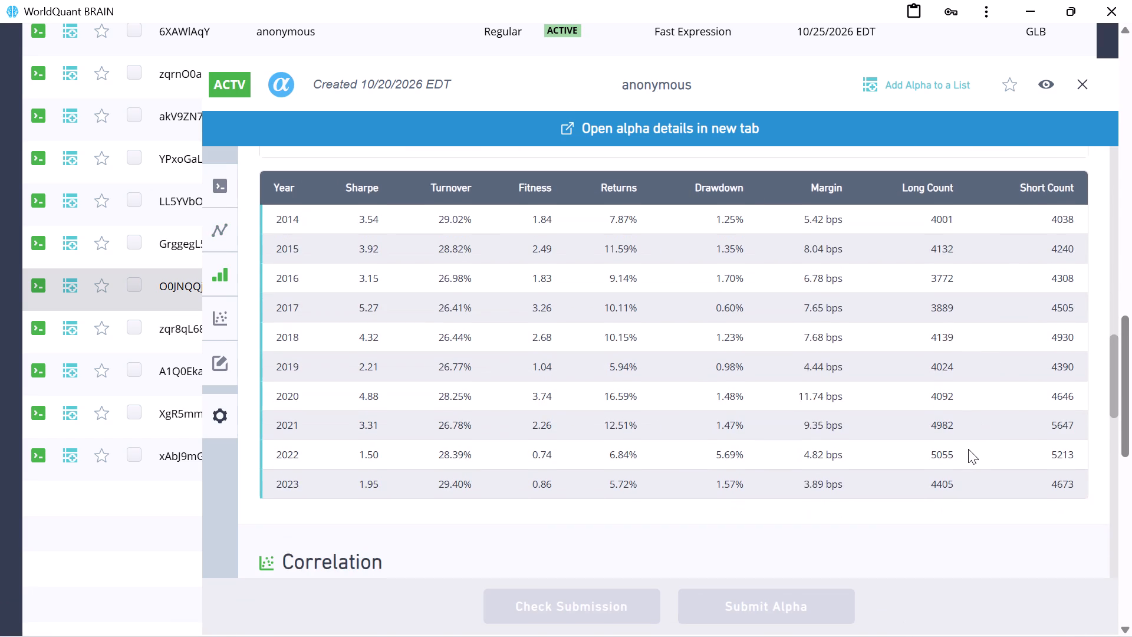
{"action": "scroll", "coordinate": [968, 449], "scroll_direction": "down", "scroll_amount": 5}
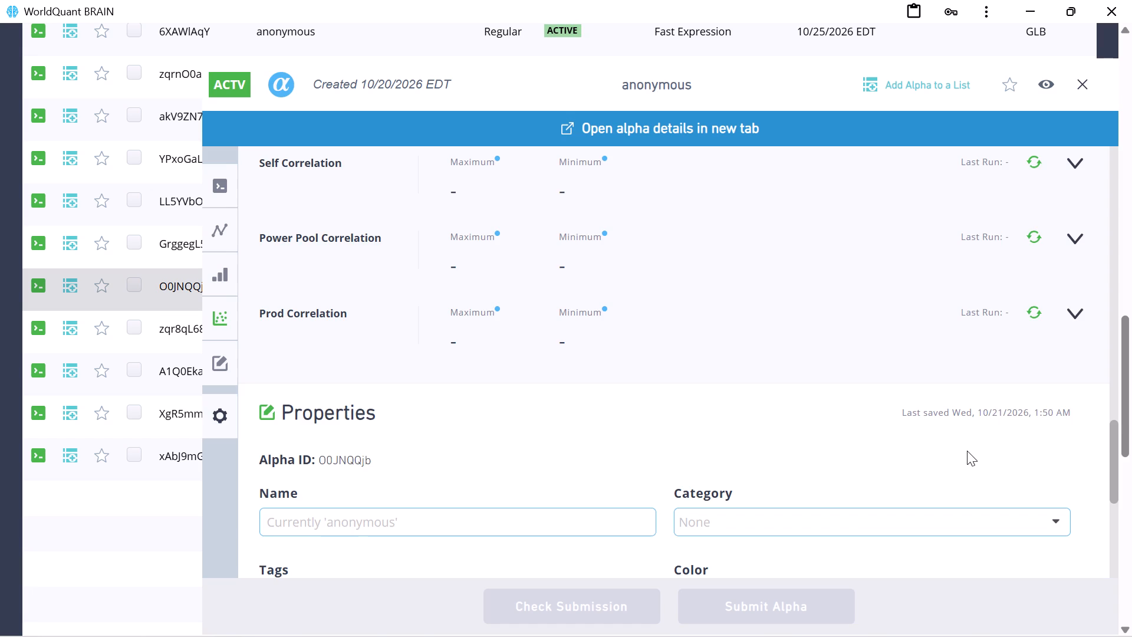
{"action": "scroll", "coordinate": [967, 451], "scroll_direction": "up", "scroll_amount": 11}
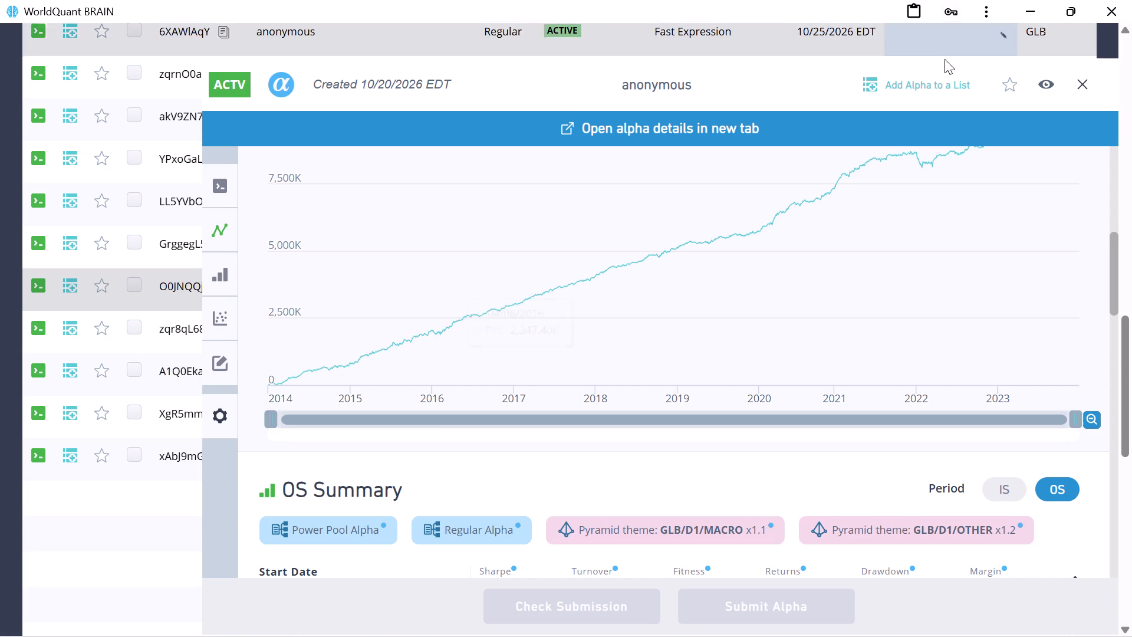
{"action": "left_click", "coordinate": [1084, 83]}
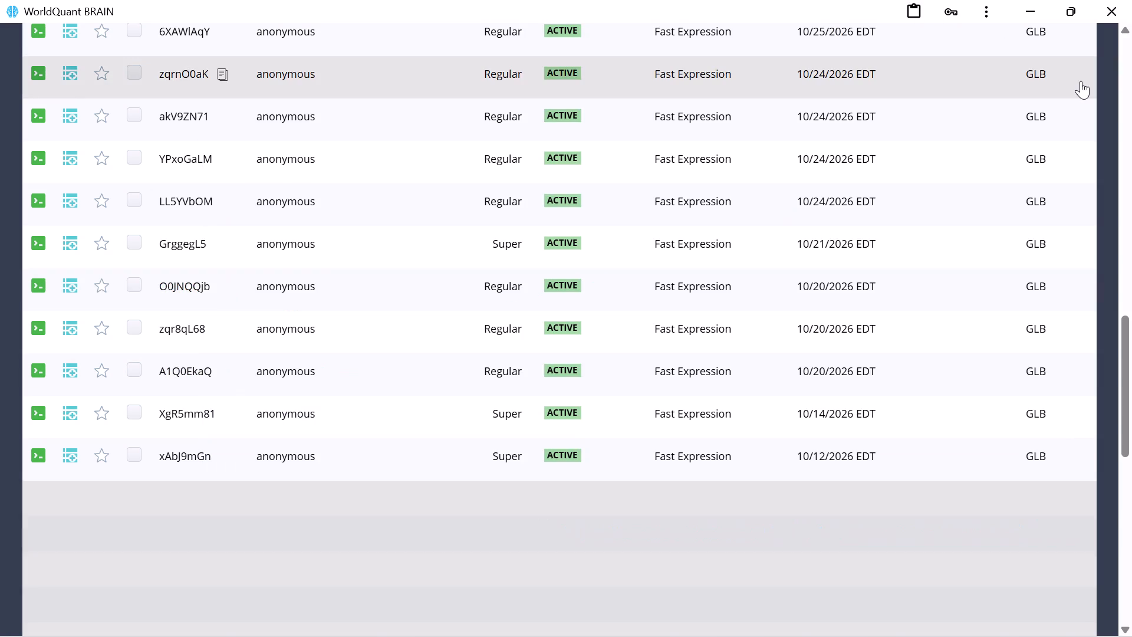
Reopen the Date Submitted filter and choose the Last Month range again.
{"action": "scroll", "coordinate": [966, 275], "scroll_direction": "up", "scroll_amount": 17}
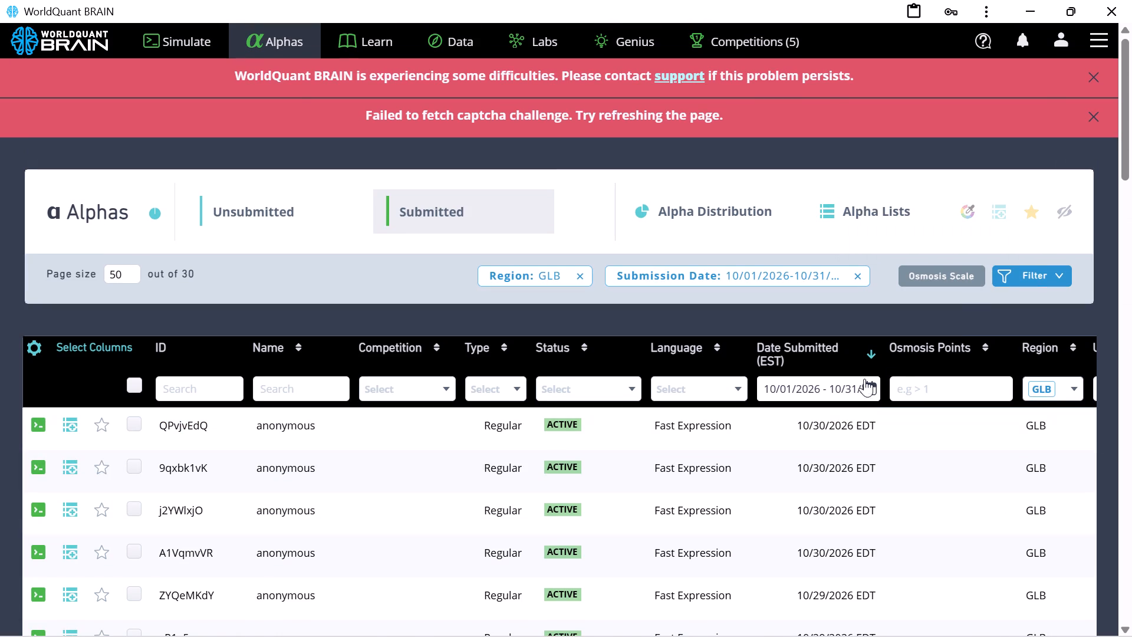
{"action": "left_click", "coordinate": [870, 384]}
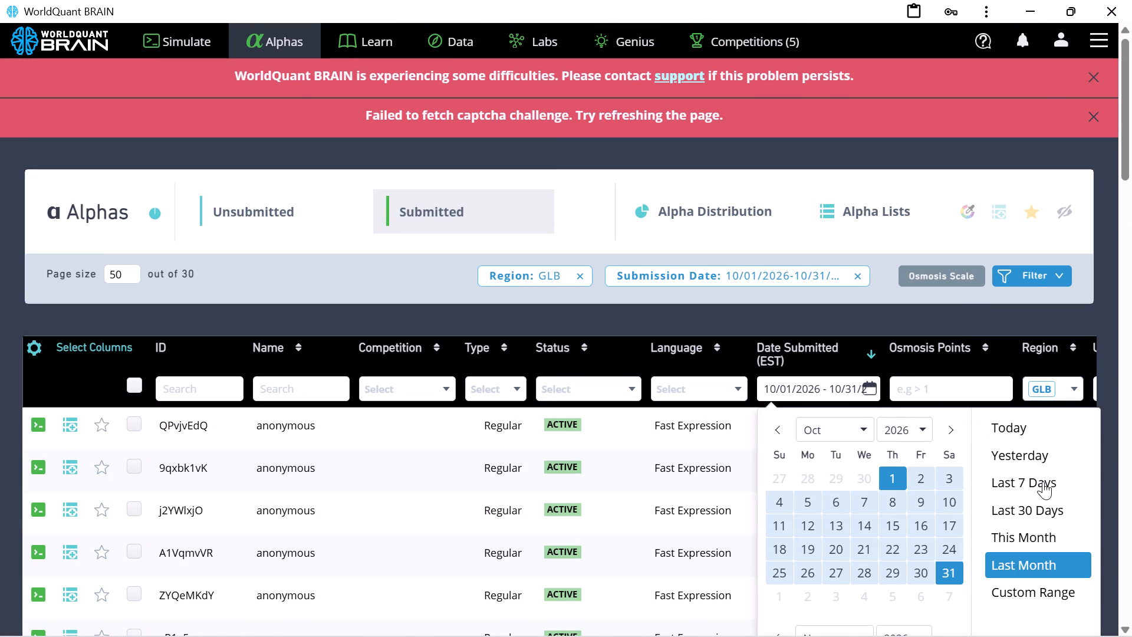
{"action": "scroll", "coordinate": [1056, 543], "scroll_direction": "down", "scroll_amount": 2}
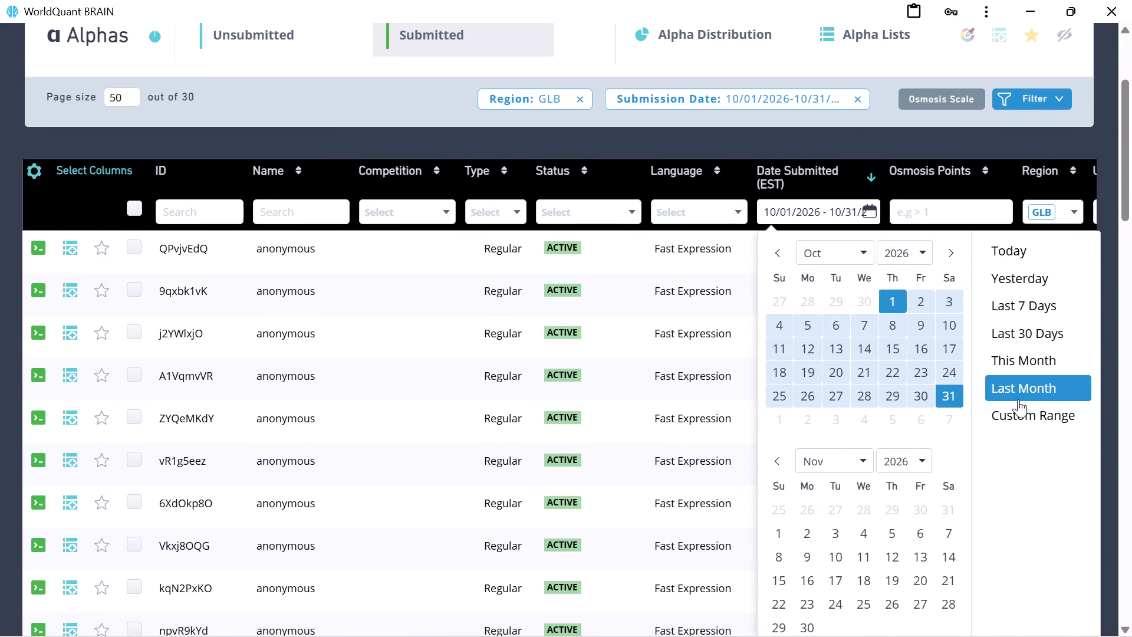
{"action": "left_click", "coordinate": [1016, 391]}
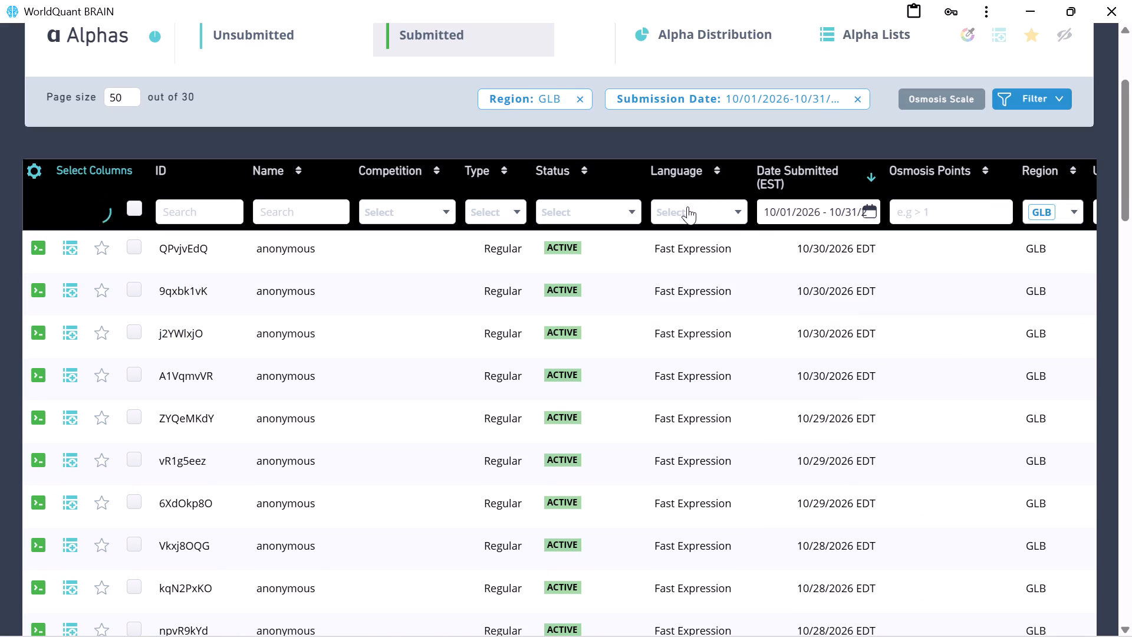
Filter the submitted alphas by the ACTIVE status.
{"action": "left_click", "coordinate": [588, 204]}
{"action": "left_click", "coordinate": [545, 274]}
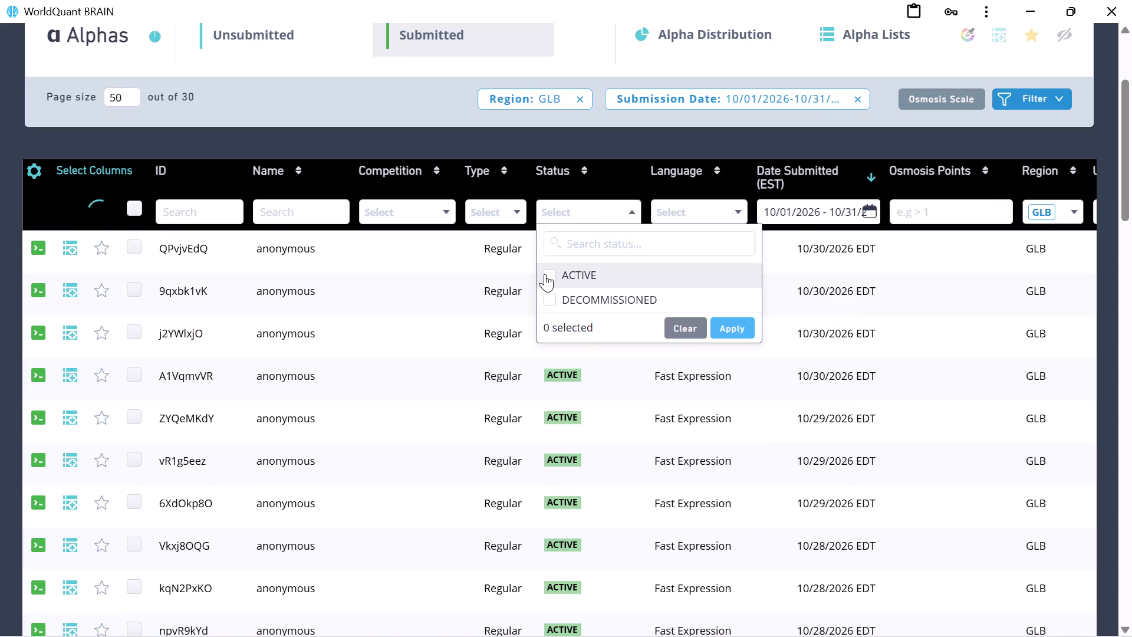
{"action": "left_click", "coordinate": [720, 332]}
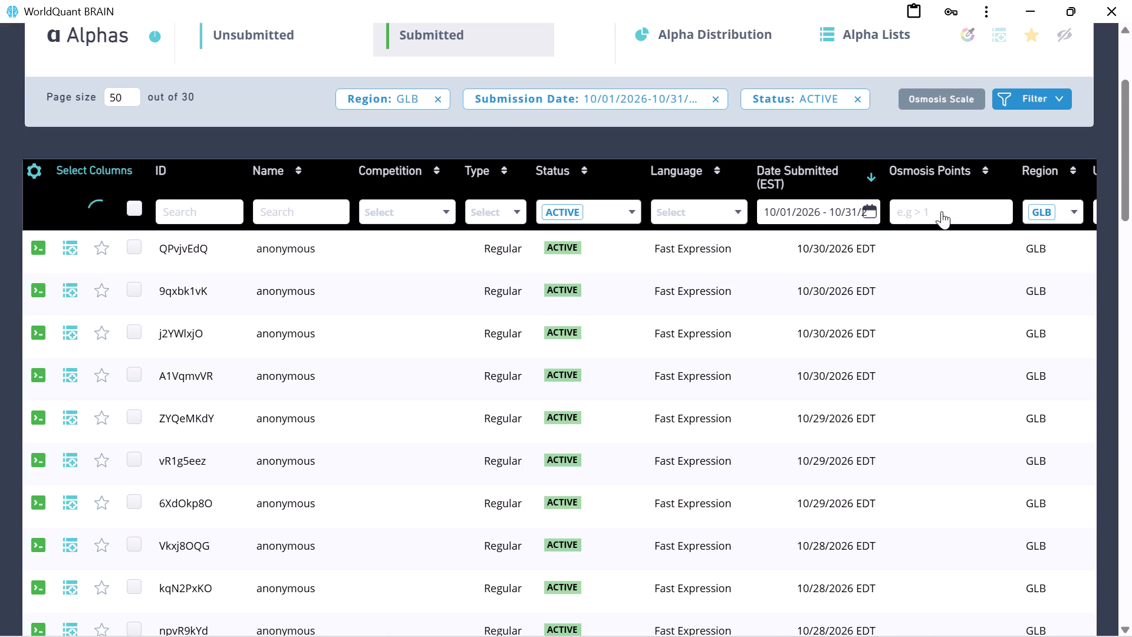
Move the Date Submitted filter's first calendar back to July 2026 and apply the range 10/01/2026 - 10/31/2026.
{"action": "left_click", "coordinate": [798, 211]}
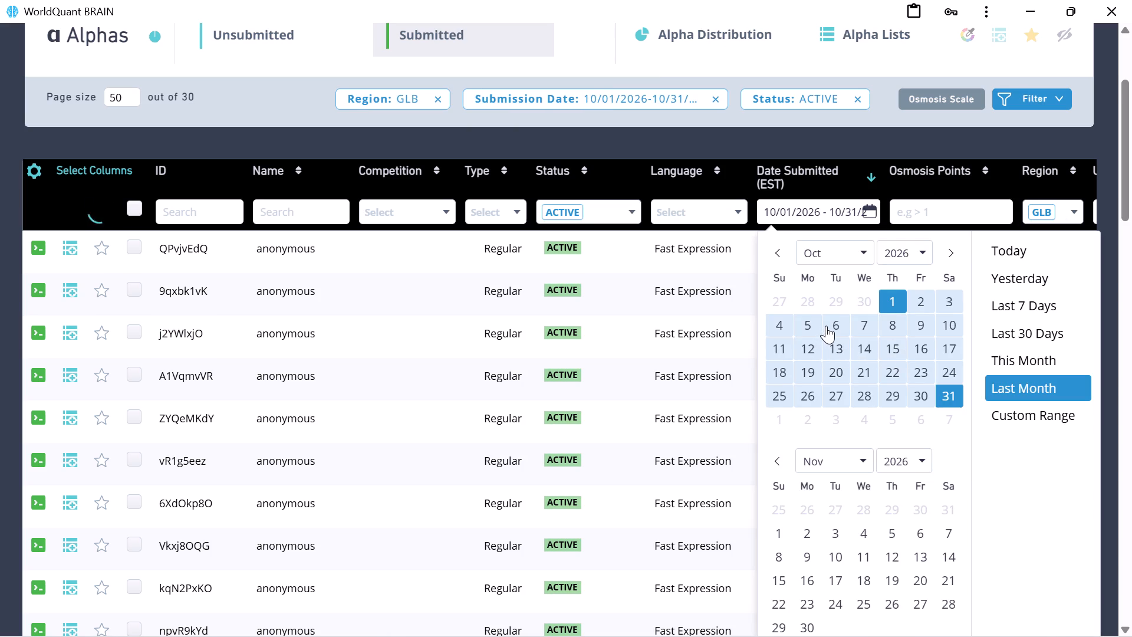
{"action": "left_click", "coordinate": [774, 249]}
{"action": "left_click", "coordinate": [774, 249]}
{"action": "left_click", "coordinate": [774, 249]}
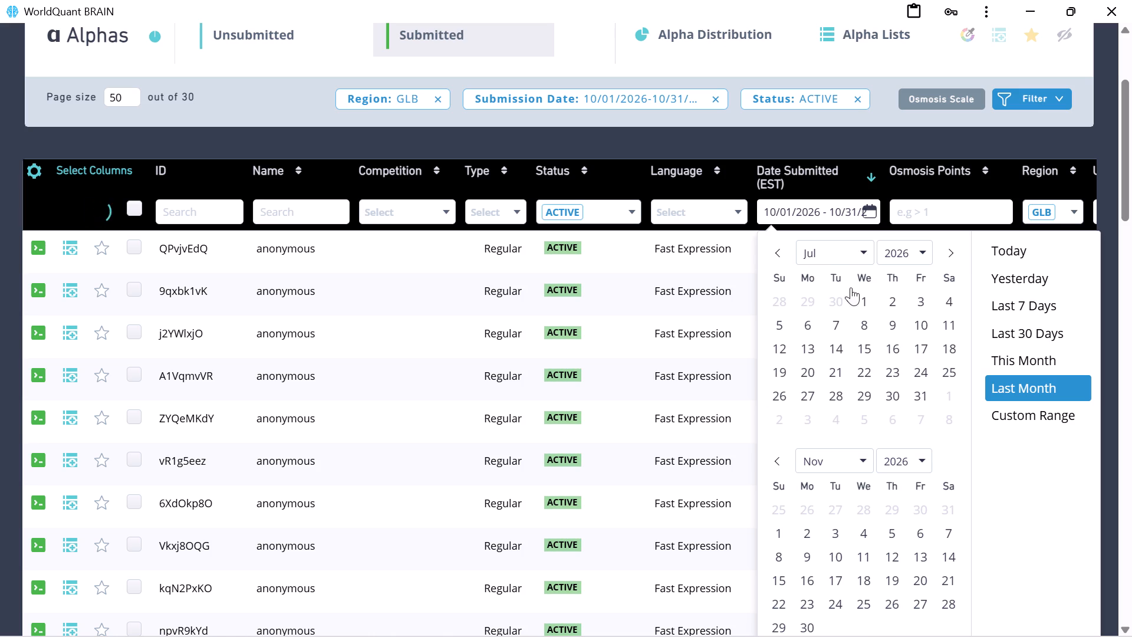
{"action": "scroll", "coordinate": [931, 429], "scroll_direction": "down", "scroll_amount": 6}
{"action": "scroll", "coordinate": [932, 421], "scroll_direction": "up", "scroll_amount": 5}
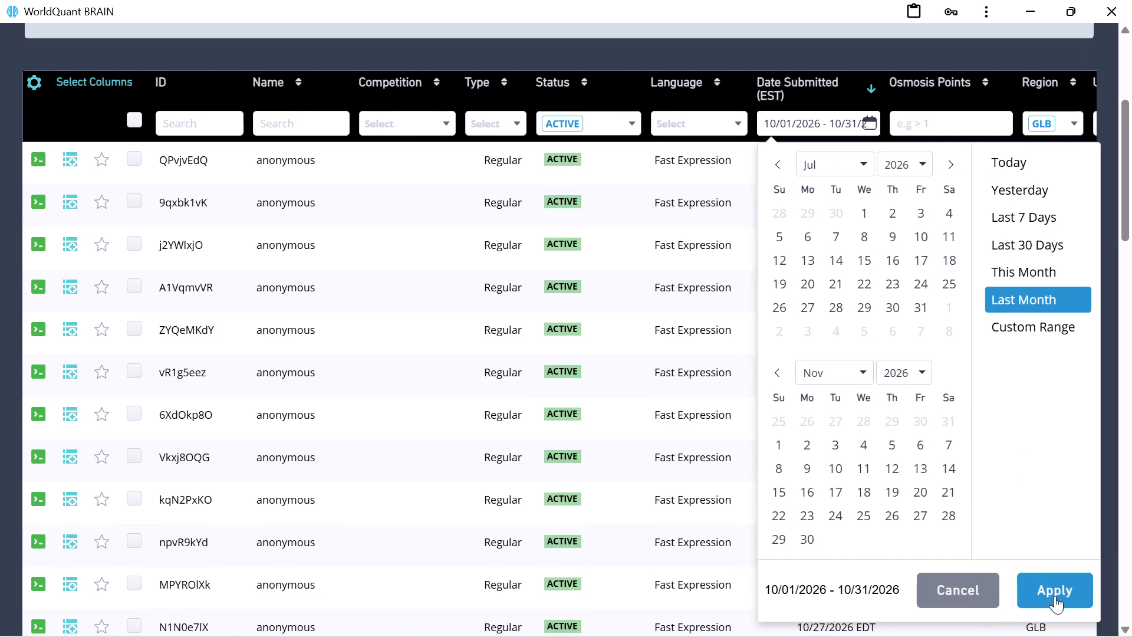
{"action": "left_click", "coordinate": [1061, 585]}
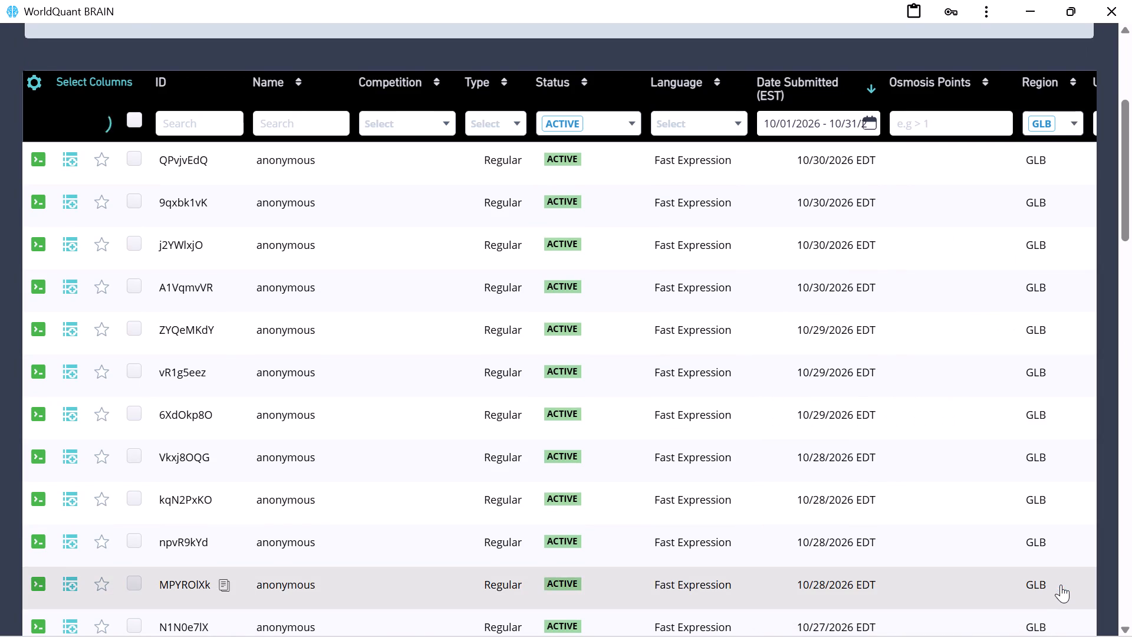
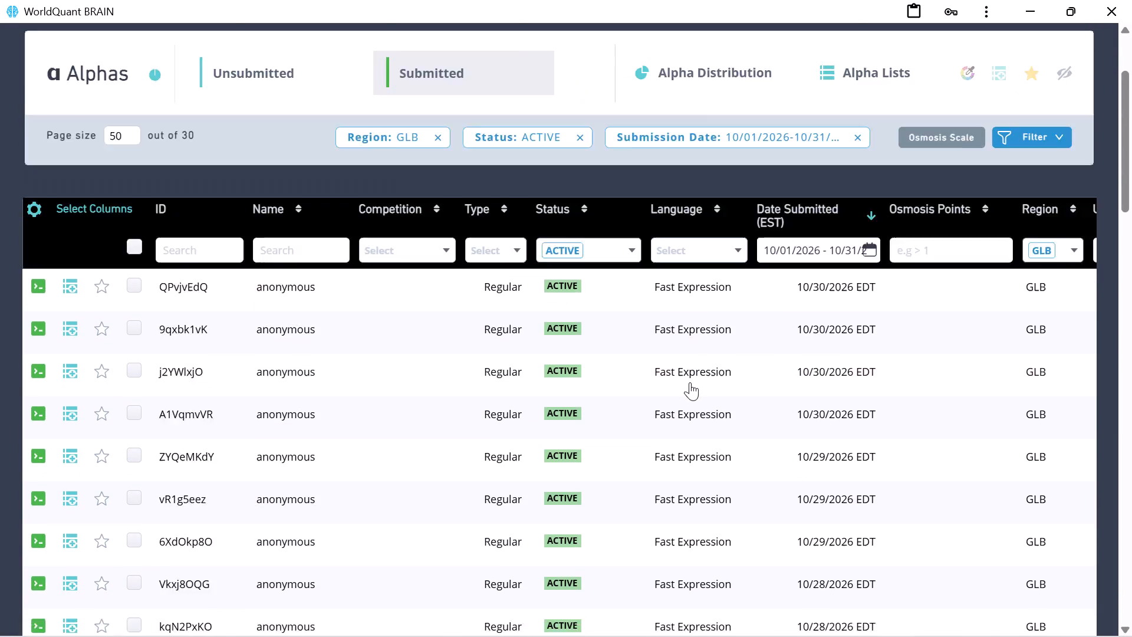
Reopen the Date Submitted filter and move its first calendar back to July 2026 and its second to October 2026.
{"action": "scroll", "coordinate": [690, 382], "scroll_direction": "up", "scroll_amount": 4}
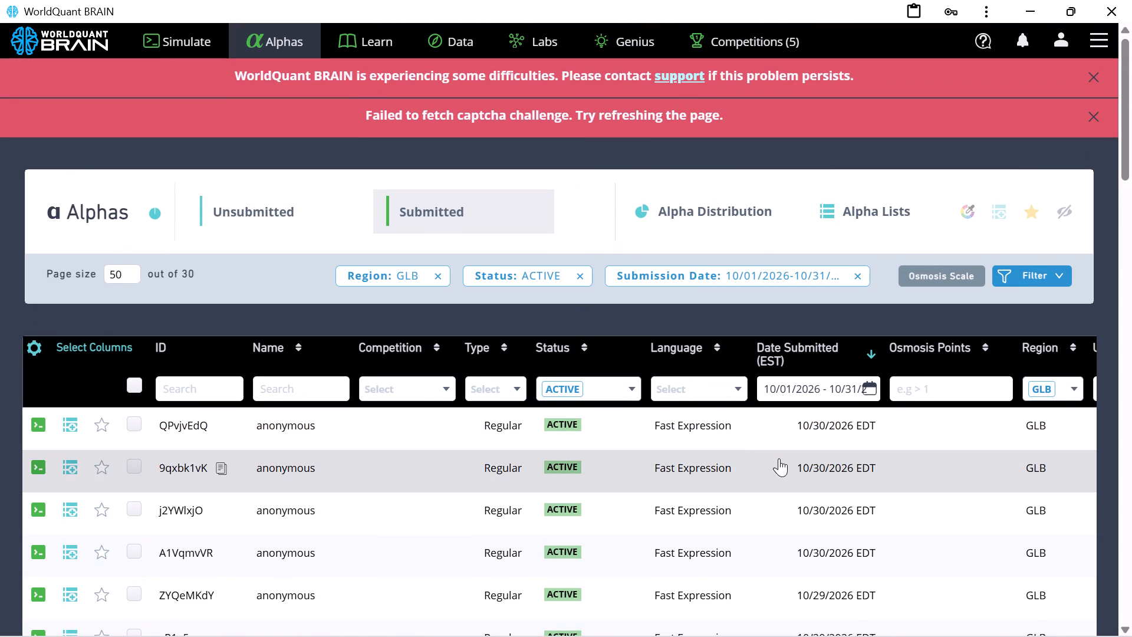
{"action": "left_click", "coordinate": [845, 385]}
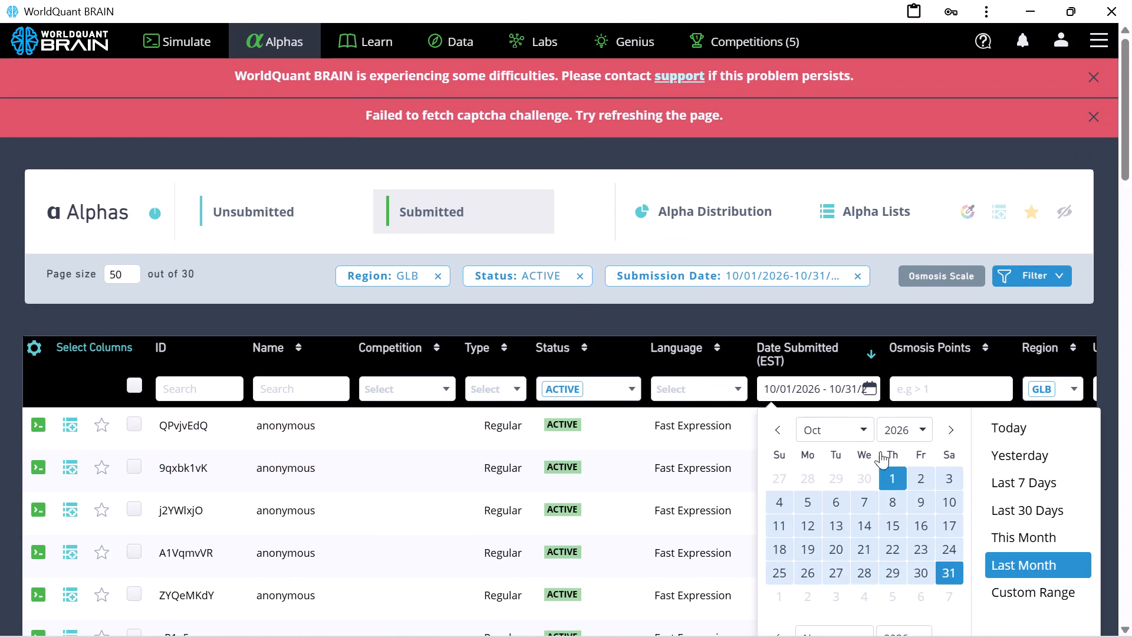
{"action": "left_click", "coordinate": [775, 429]}
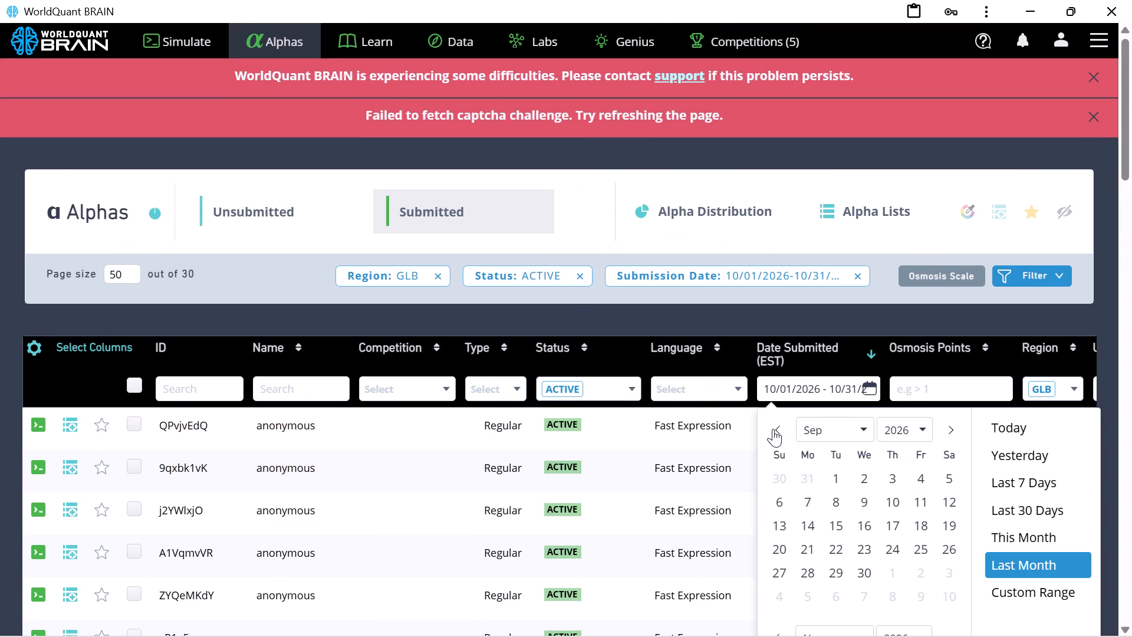
{"action": "left_click", "coordinate": [773, 429]}
{"action": "left_click", "coordinate": [773, 429]}
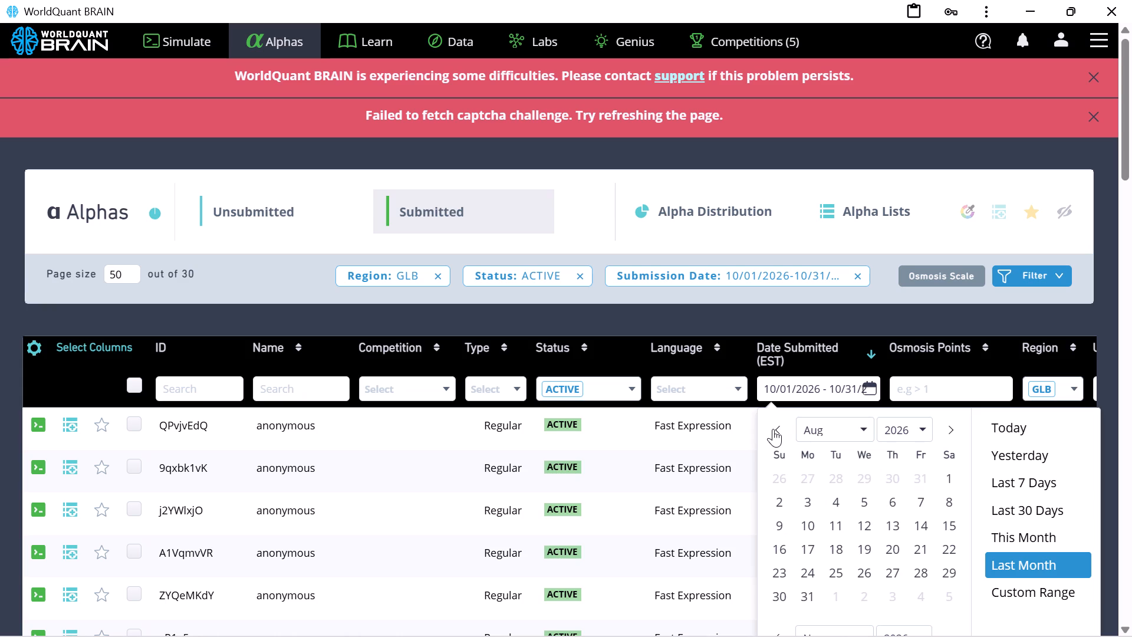
{"action": "scroll", "coordinate": [971, 452], "scroll_direction": "down", "scroll_amount": 2}
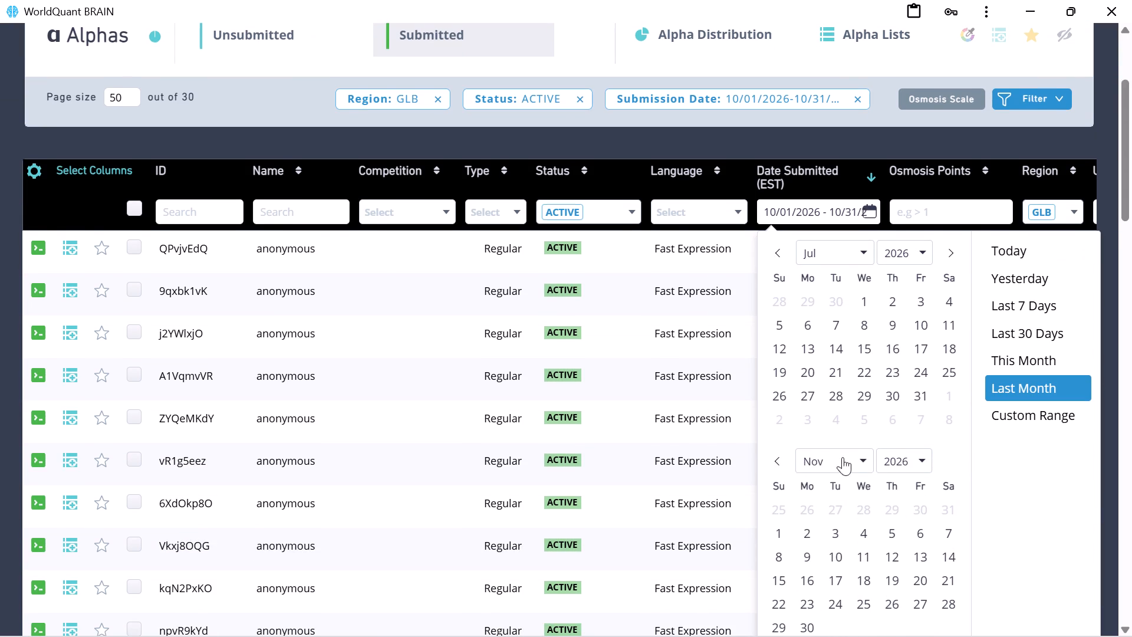
{"action": "left_click", "coordinate": [778, 461]}
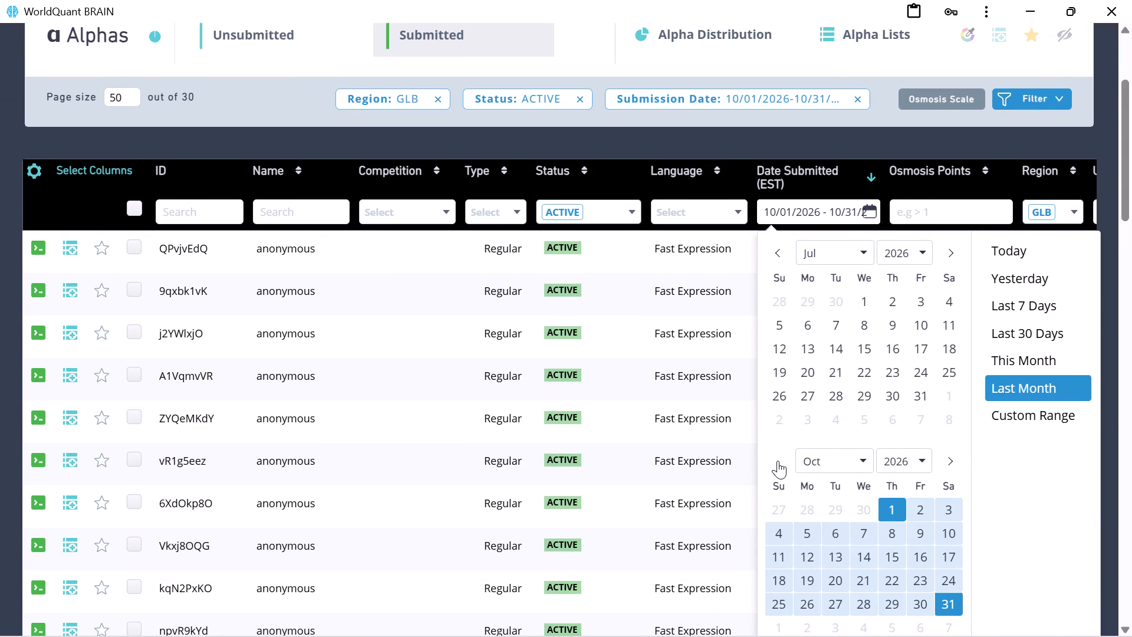
{"action": "left_click", "coordinate": [777, 460]}
{"action": "scroll", "coordinate": [1071, 460], "scroll_direction": "down", "scroll_amount": 3}
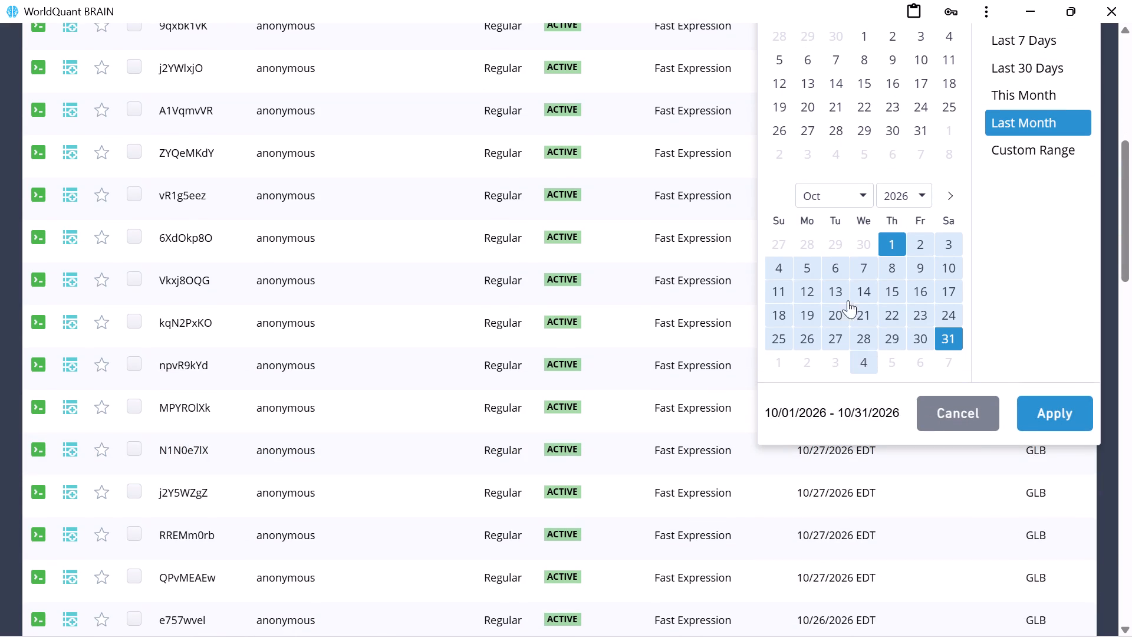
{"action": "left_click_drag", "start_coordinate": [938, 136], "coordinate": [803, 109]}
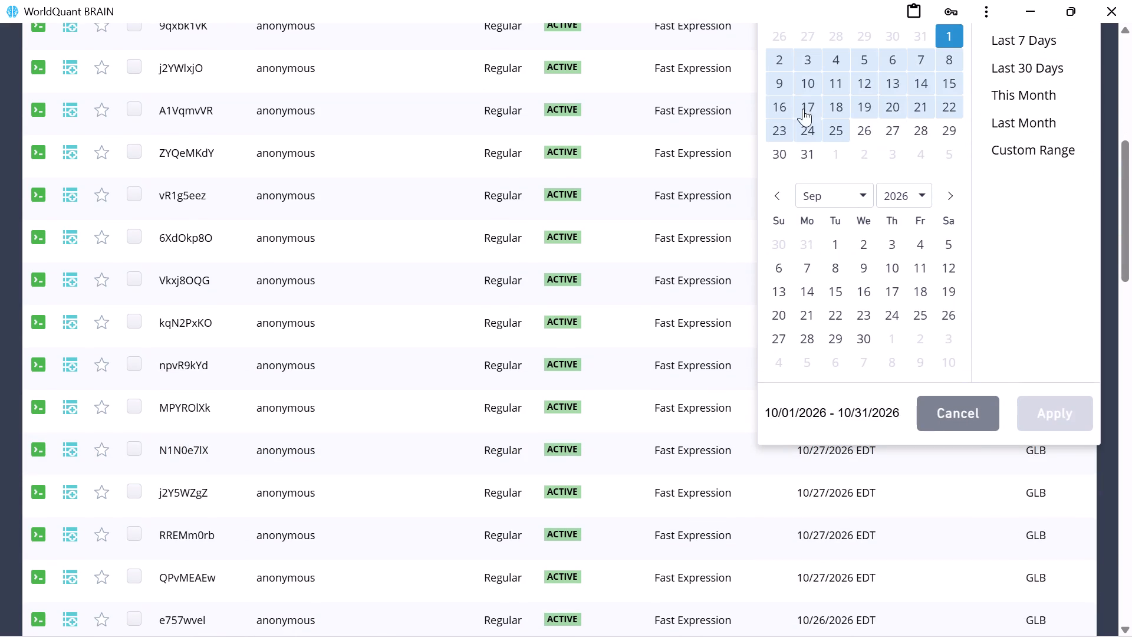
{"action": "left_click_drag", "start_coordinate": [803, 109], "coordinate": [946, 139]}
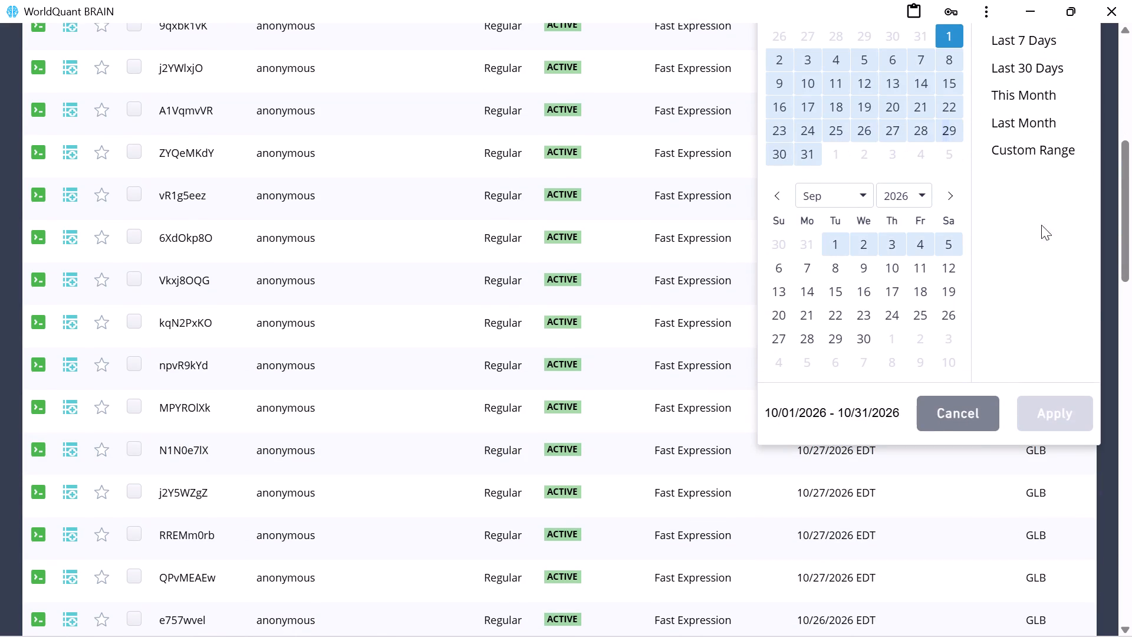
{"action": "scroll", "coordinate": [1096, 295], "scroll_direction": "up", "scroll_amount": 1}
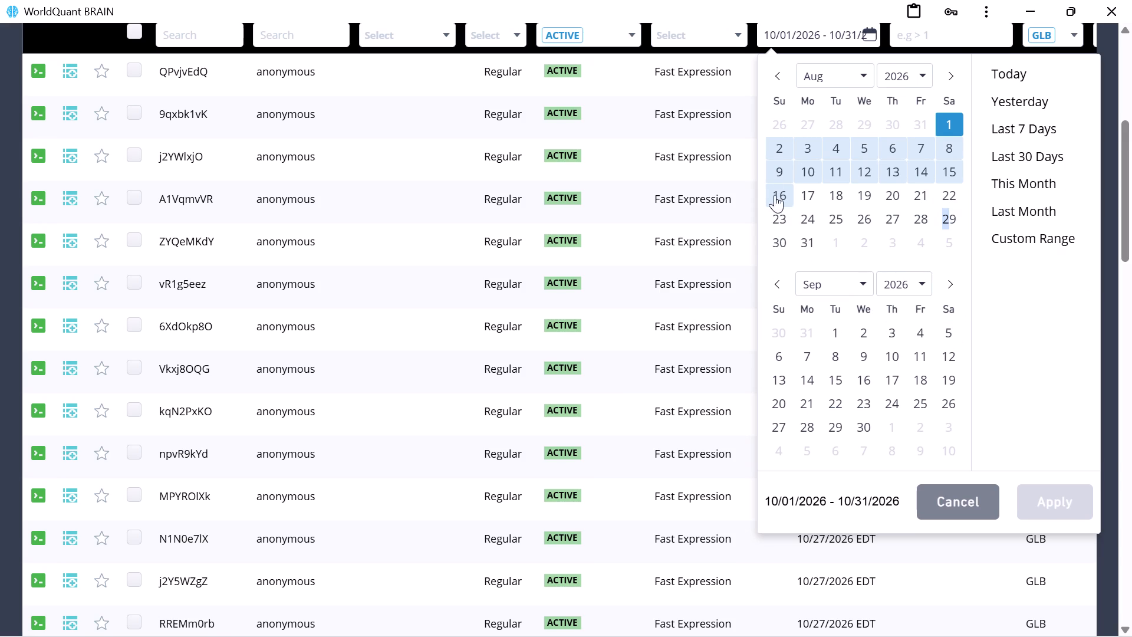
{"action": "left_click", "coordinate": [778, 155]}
Set the Date Submitted filter to the custom range 07/01/2026 - 08/05/2026 and apply it.
{"action": "left_click", "coordinate": [780, 72]}
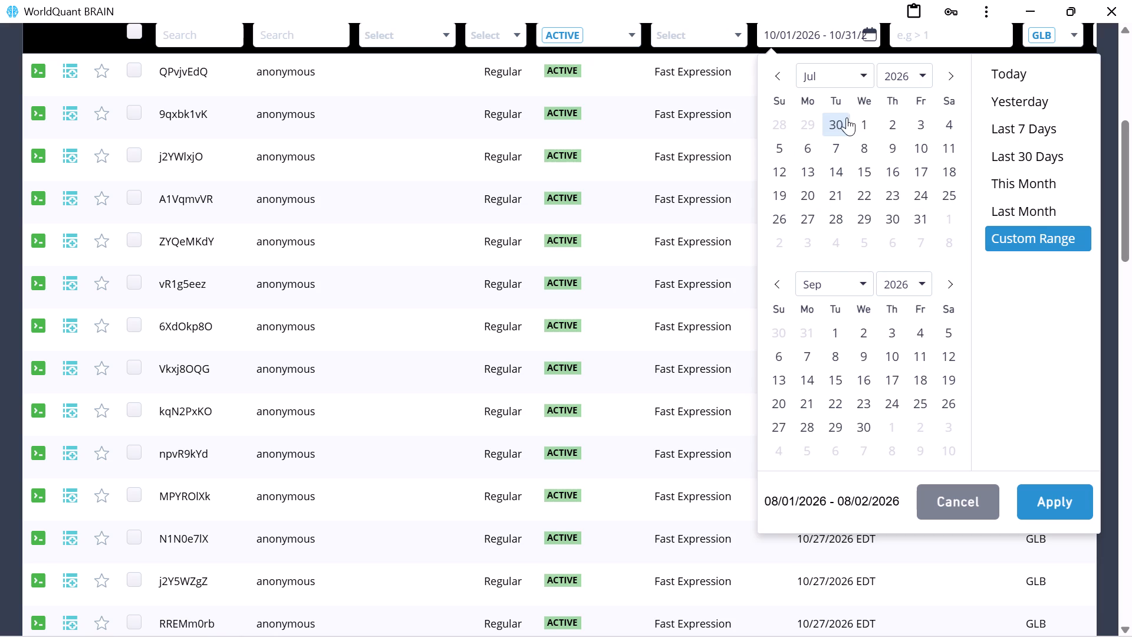
{"action": "left_click_drag", "start_coordinate": [862, 118], "coordinate": [929, 201]}
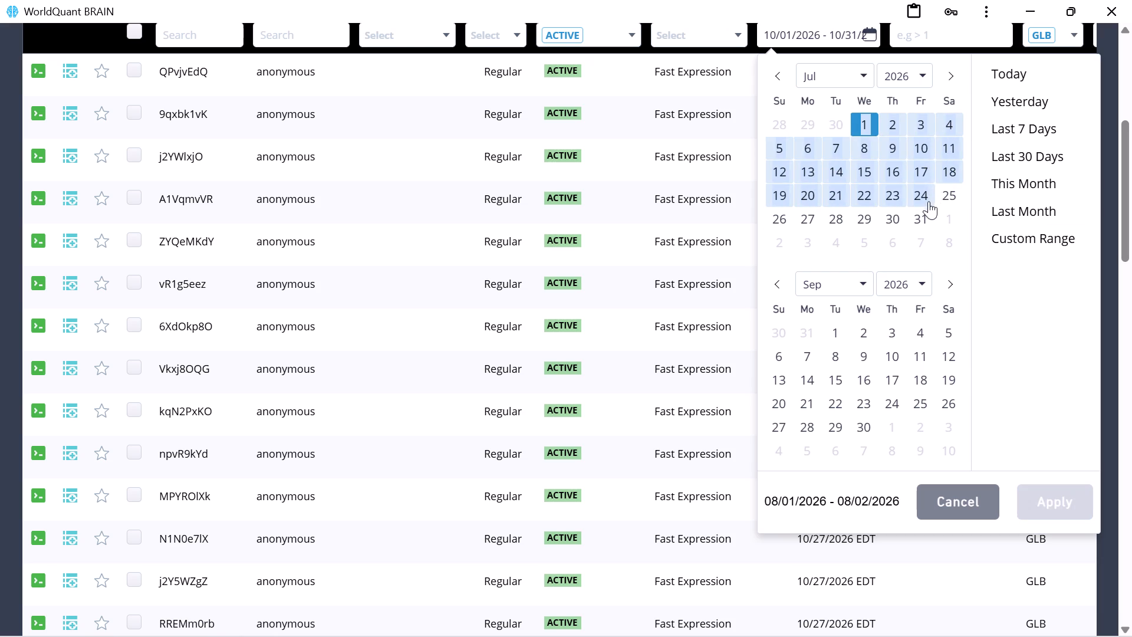
{"action": "left_click_drag", "start_coordinate": [929, 201], "coordinate": [926, 223]}
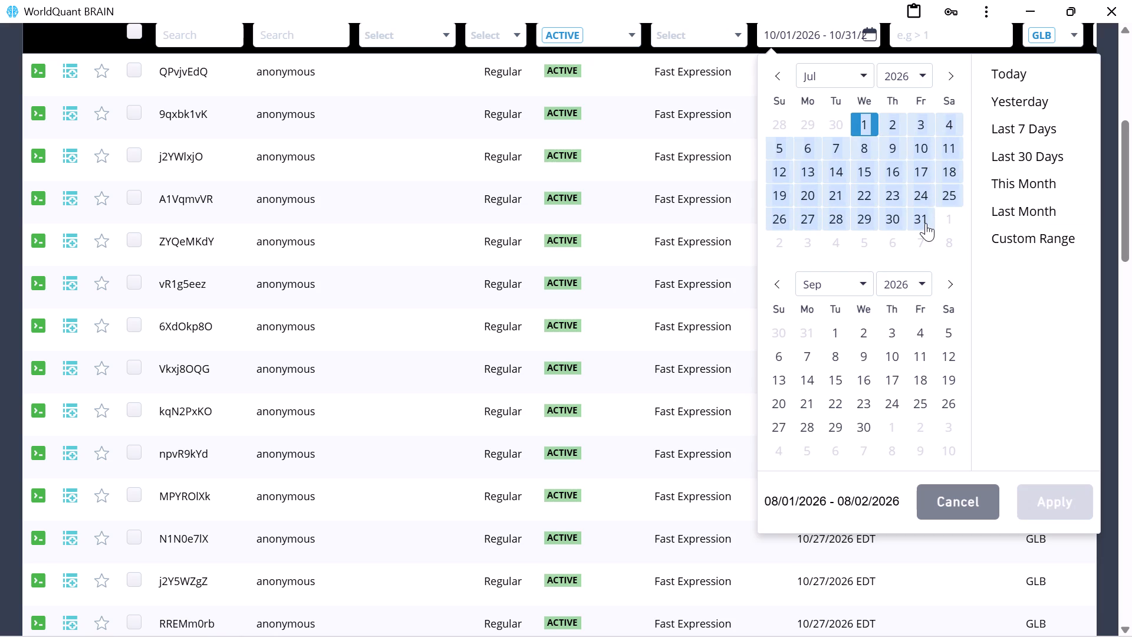
{"action": "left_click", "coordinate": [876, 240]}
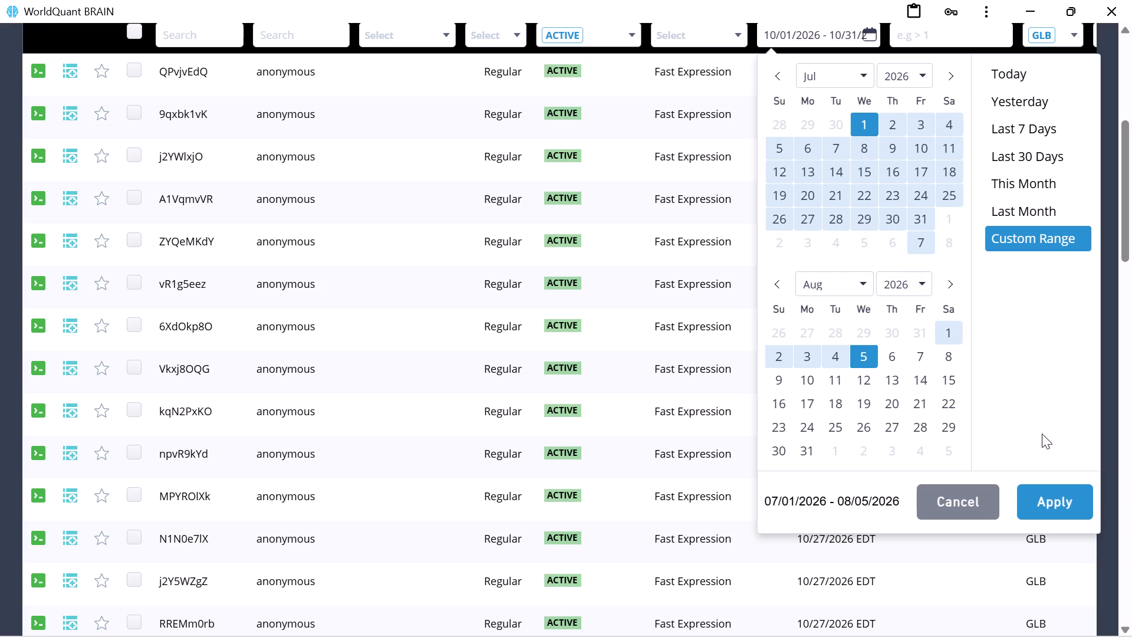
{"action": "left_click", "coordinate": [1060, 502]}
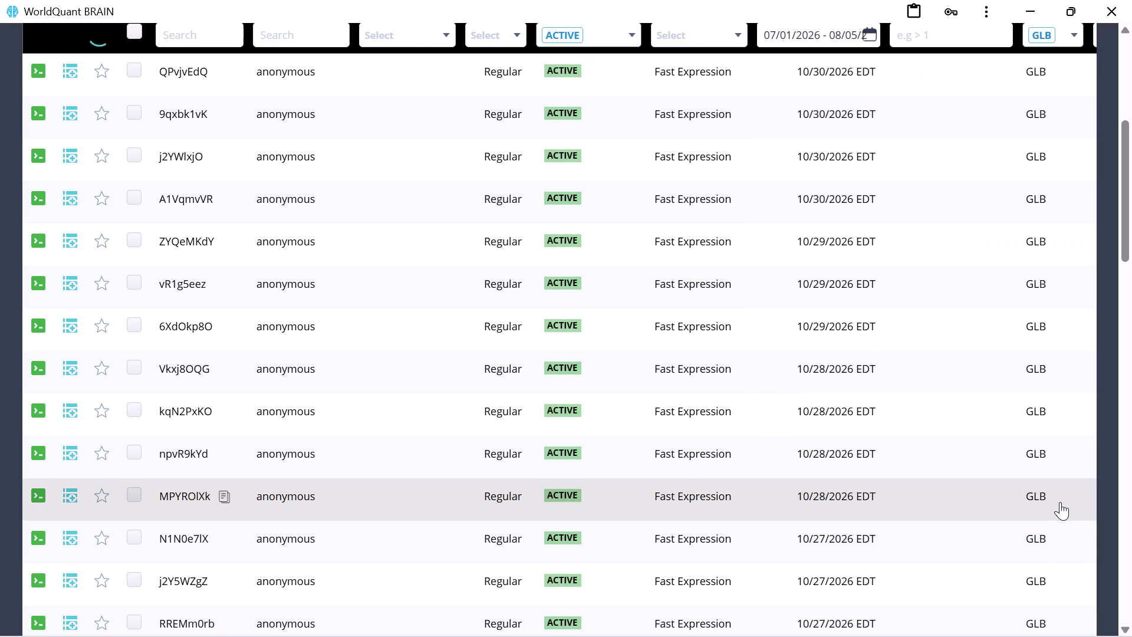
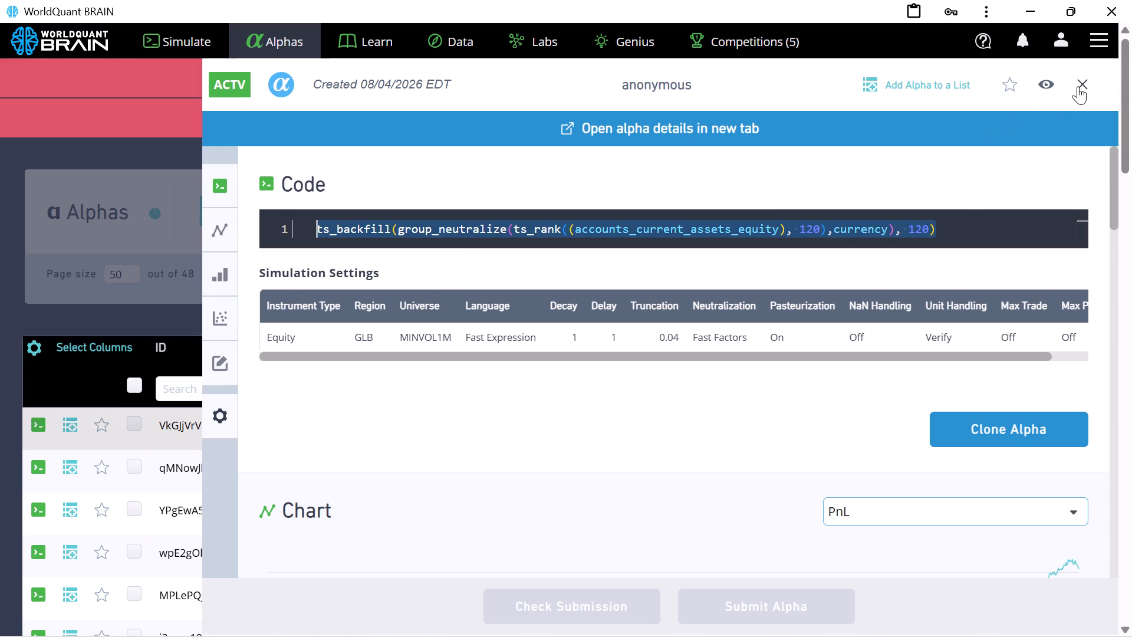
Close the open alpha and inspect the code and simulation settings of submitted alphas 1YzWRXrm and 78ng7PAQ.
{"action": "left_click", "coordinate": [1078, 86]}
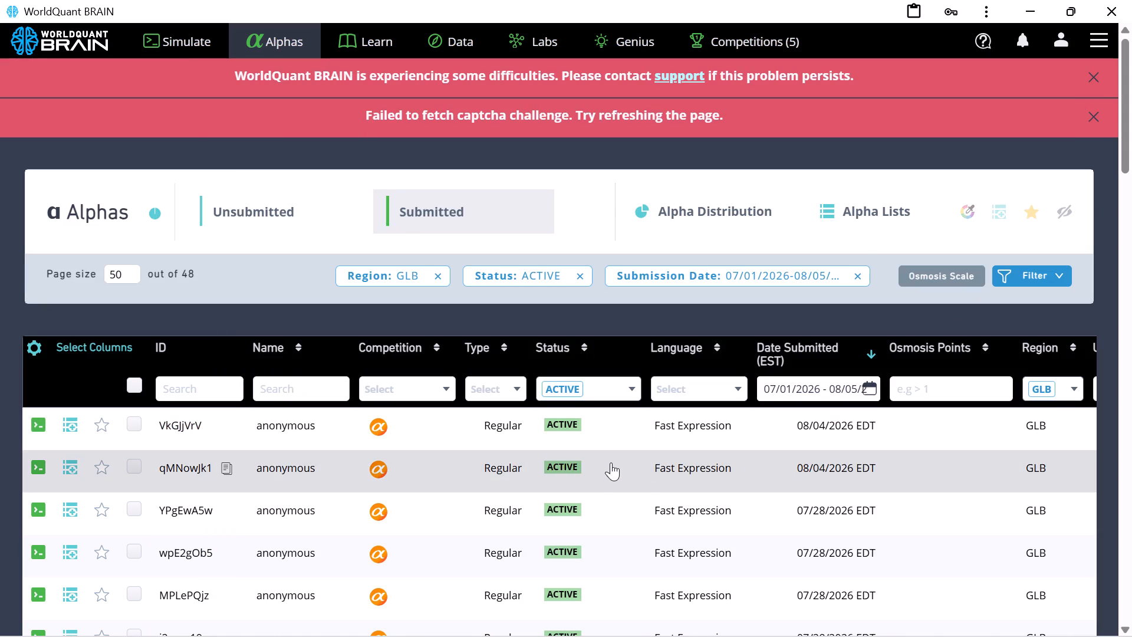
{"action": "scroll", "coordinate": [607, 465], "scroll_direction": "down", "scroll_amount": 3}
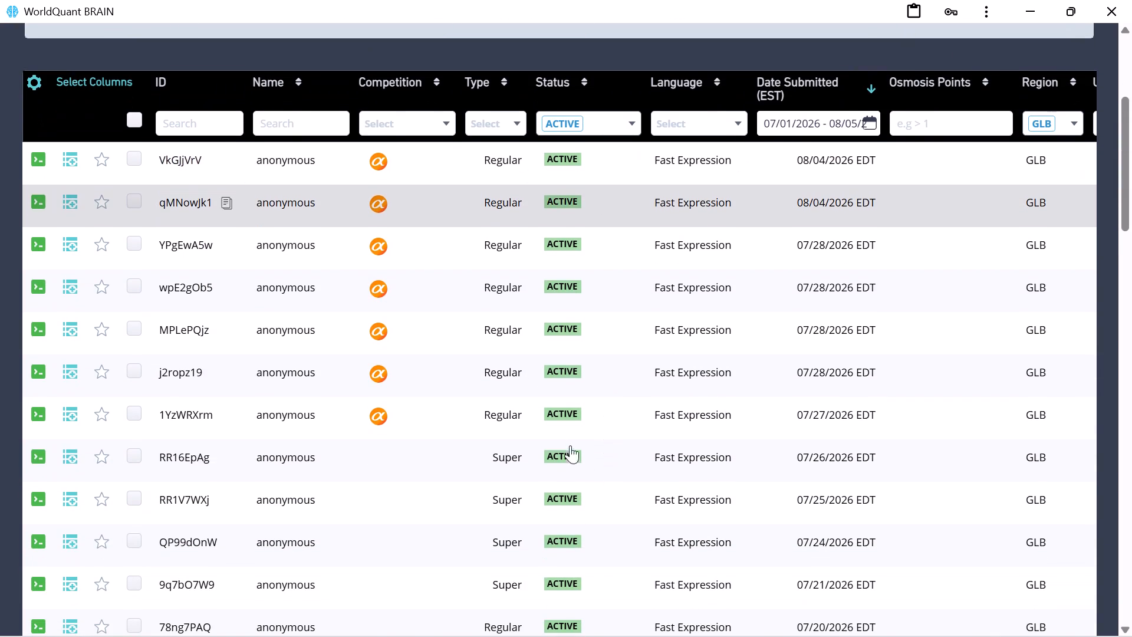
{"action": "left_click", "coordinate": [548, 419]}
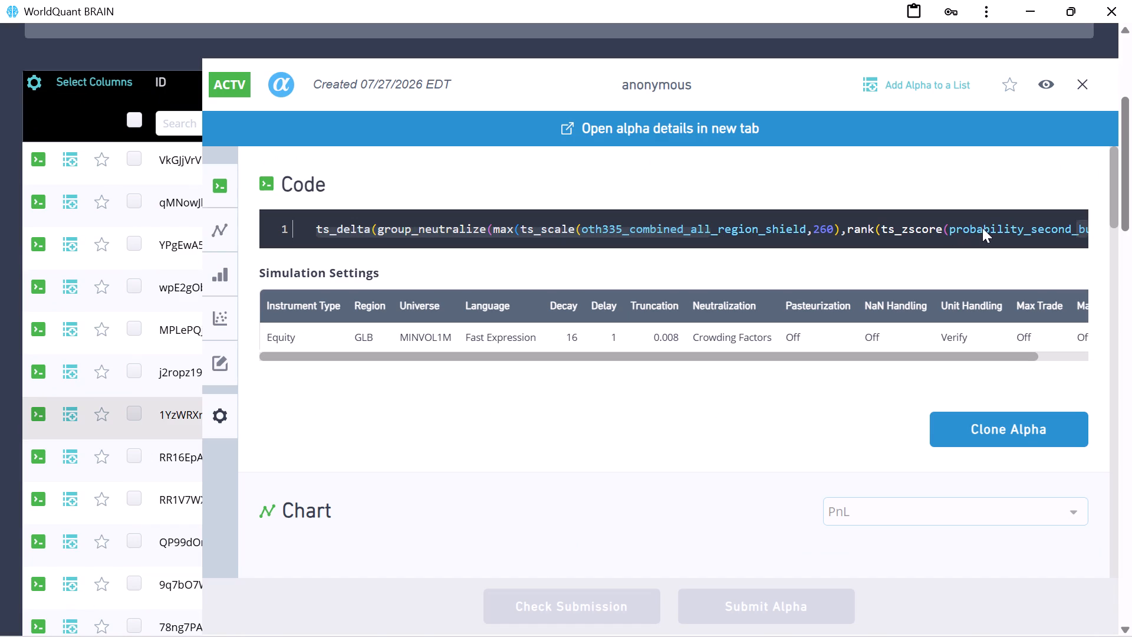
{"action": "left_click", "coordinate": [1077, 87]}
{"action": "scroll", "coordinate": [886, 368], "scroll_direction": "down", "scroll_amount": 2}
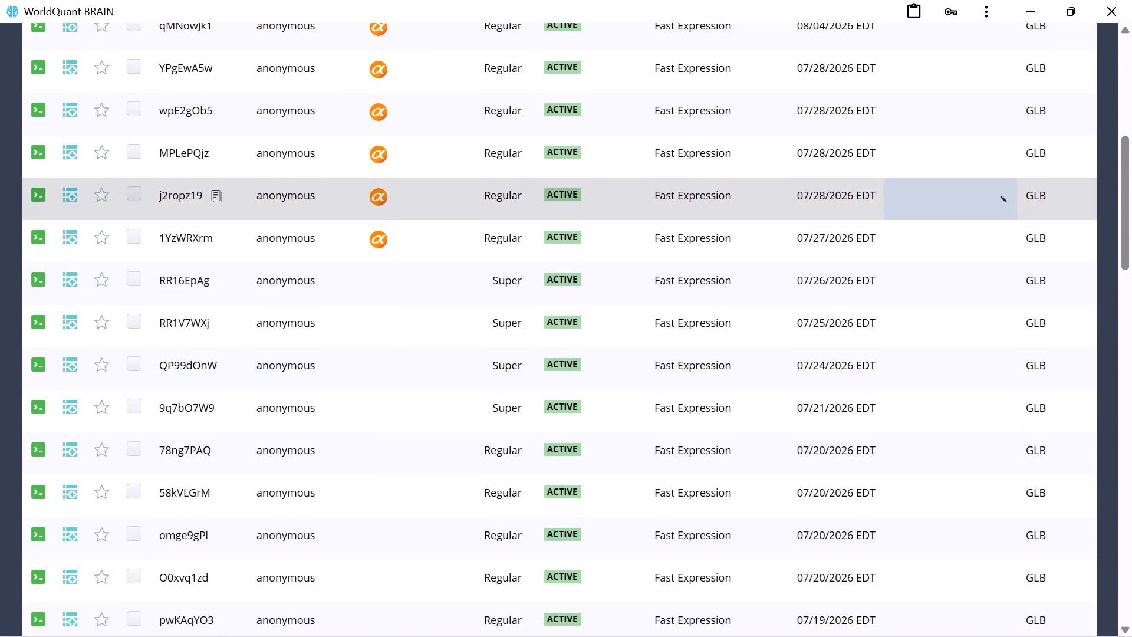
{"action": "left_click", "coordinate": [782, 446]}
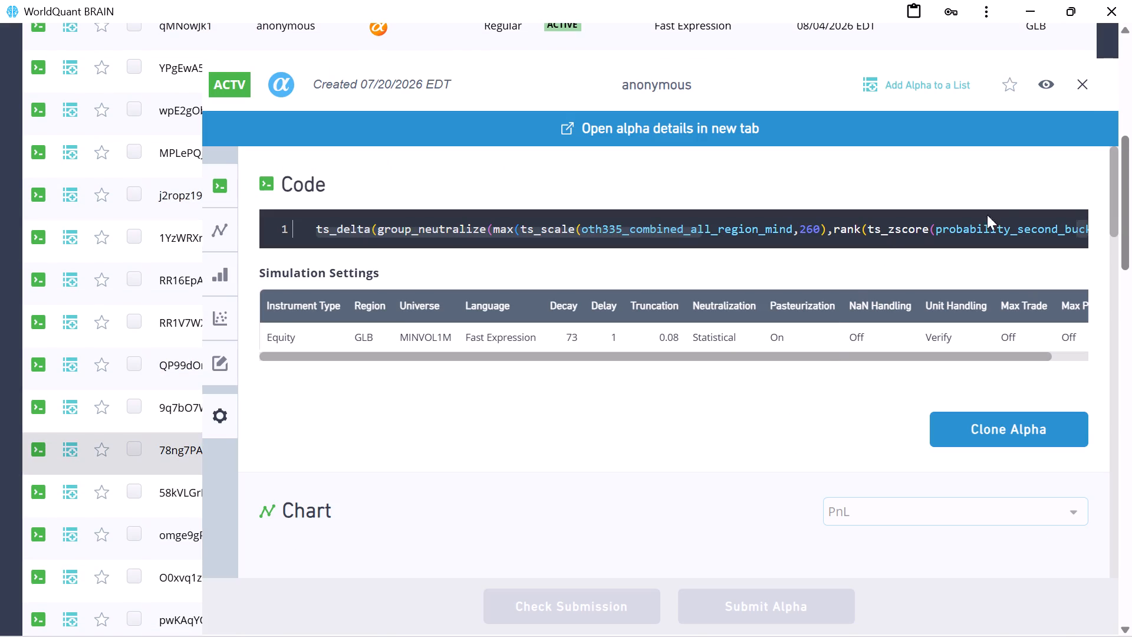
{"action": "left_click", "coordinate": [1086, 81]}
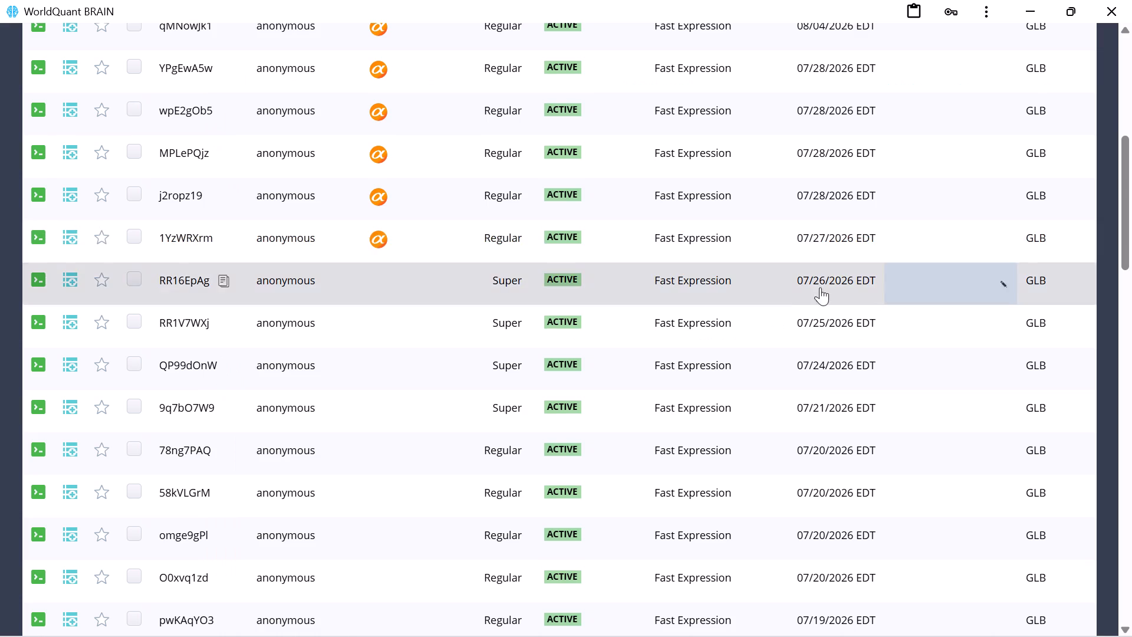
Inspect the code and simulation settings of submitted alphas qMNowJk1, YPgEwA5w and j2ropz19.
{"action": "scroll", "coordinate": [573, 350], "scroll_direction": "down", "scroll_amount": 18}
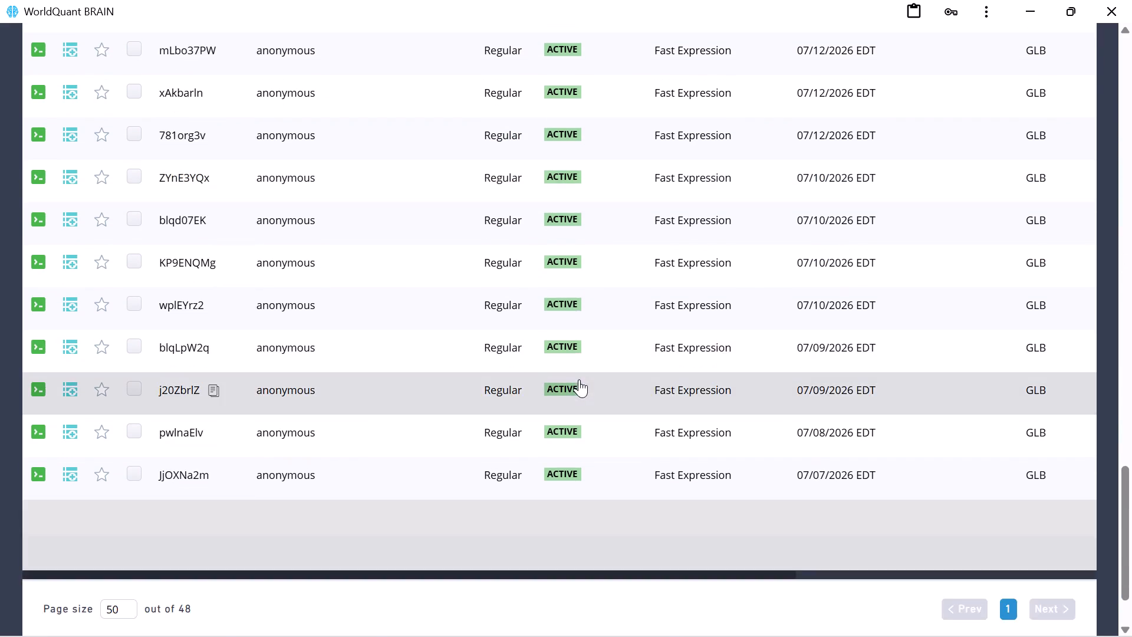
{"action": "scroll", "coordinate": [579, 379], "scroll_direction": "down", "scroll_amount": 3}
{"action": "scroll", "coordinate": [580, 380], "scroll_direction": "up", "scroll_amount": 20}
{"action": "scroll", "coordinate": [580, 380], "scroll_direction": "up", "scroll_amount": 6}
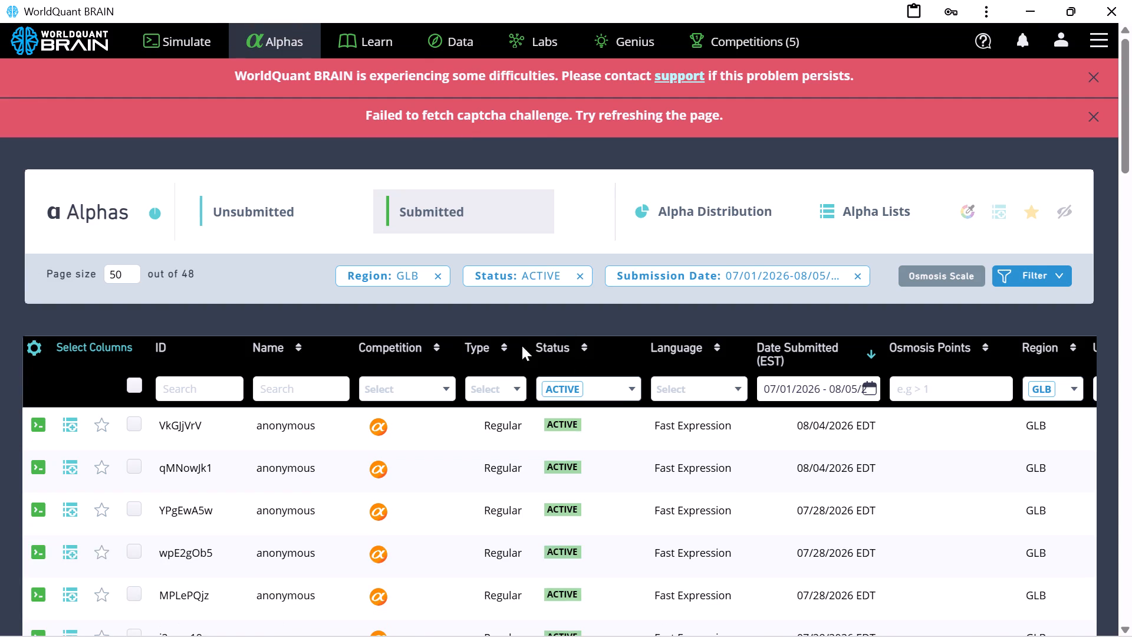
{"action": "left_click", "coordinate": [550, 454]}
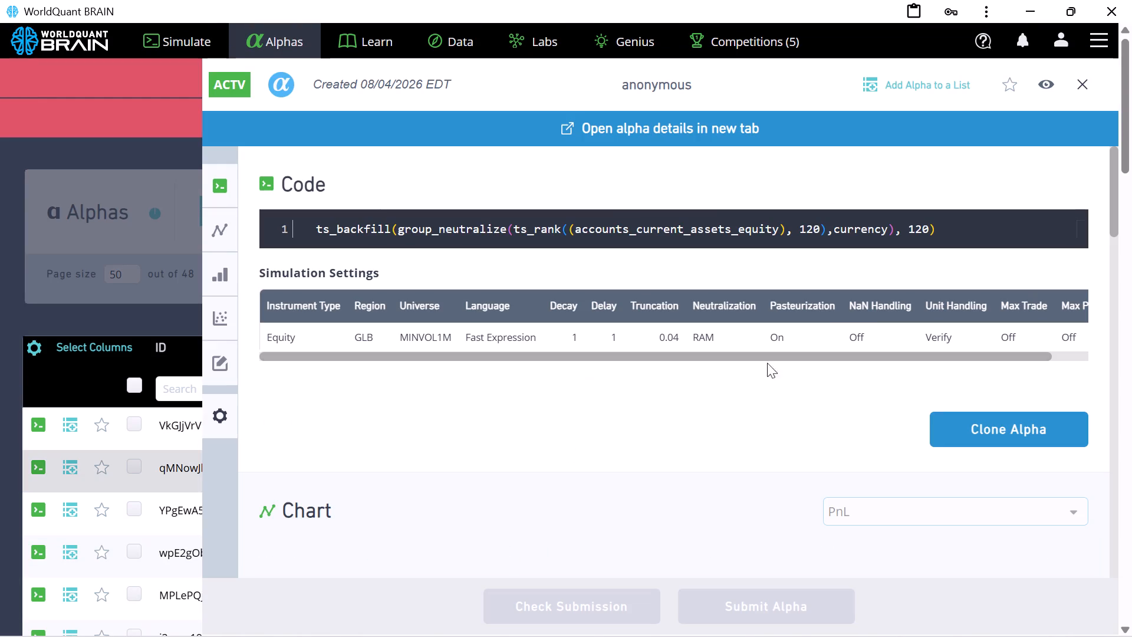
{"action": "left_click", "coordinate": [1080, 84]}
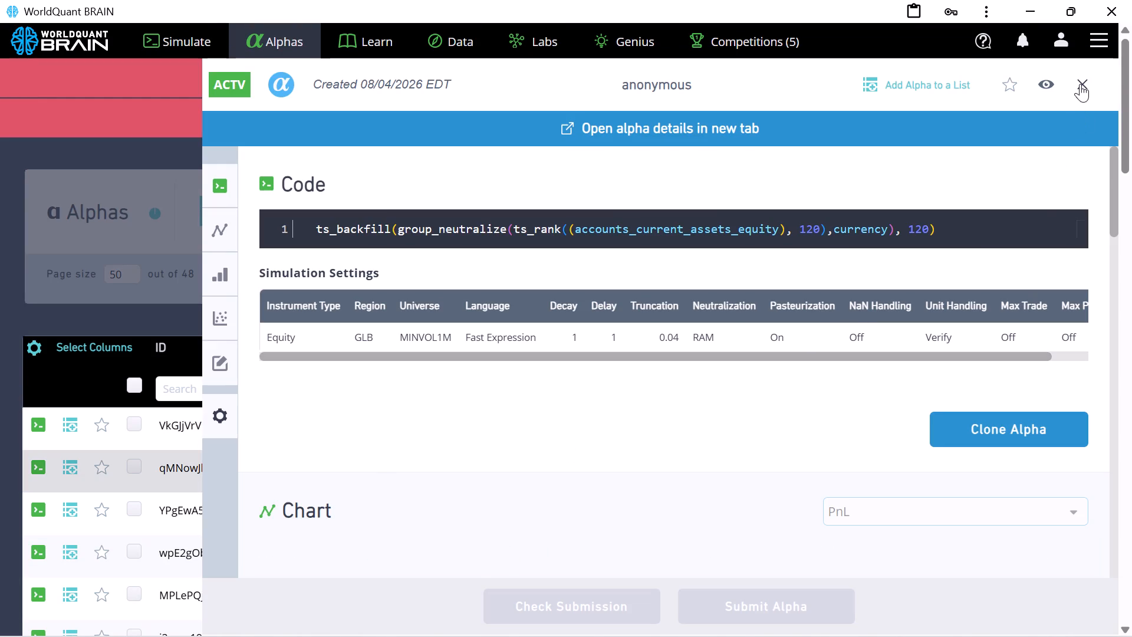
{"action": "left_click", "coordinate": [683, 506]}
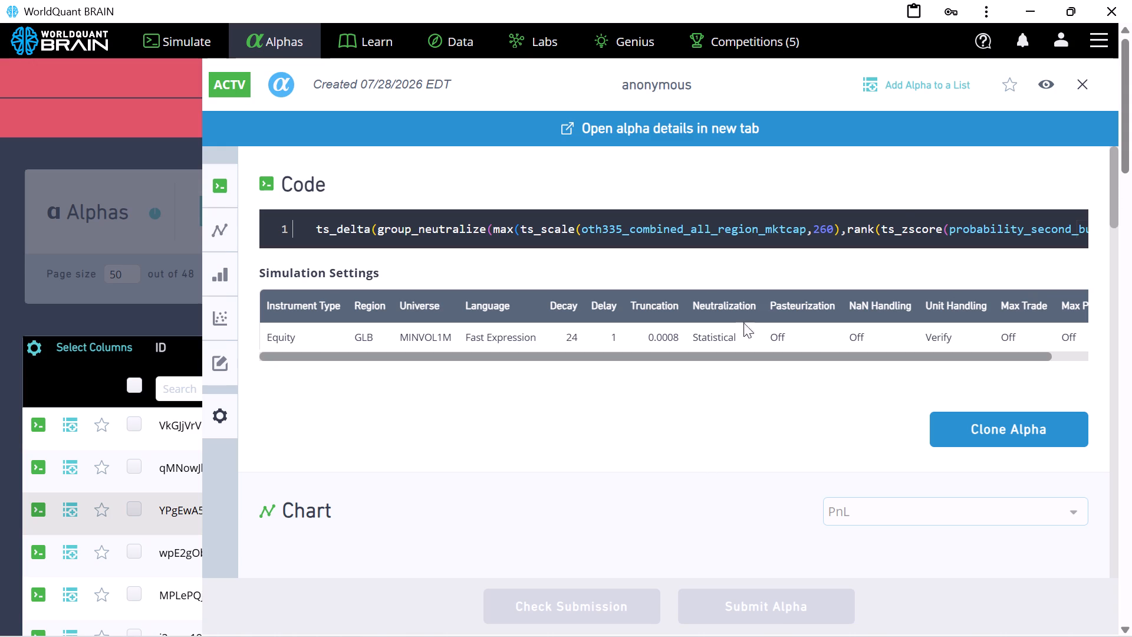
{"action": "left_click", "coordinate": [1085, 84]}
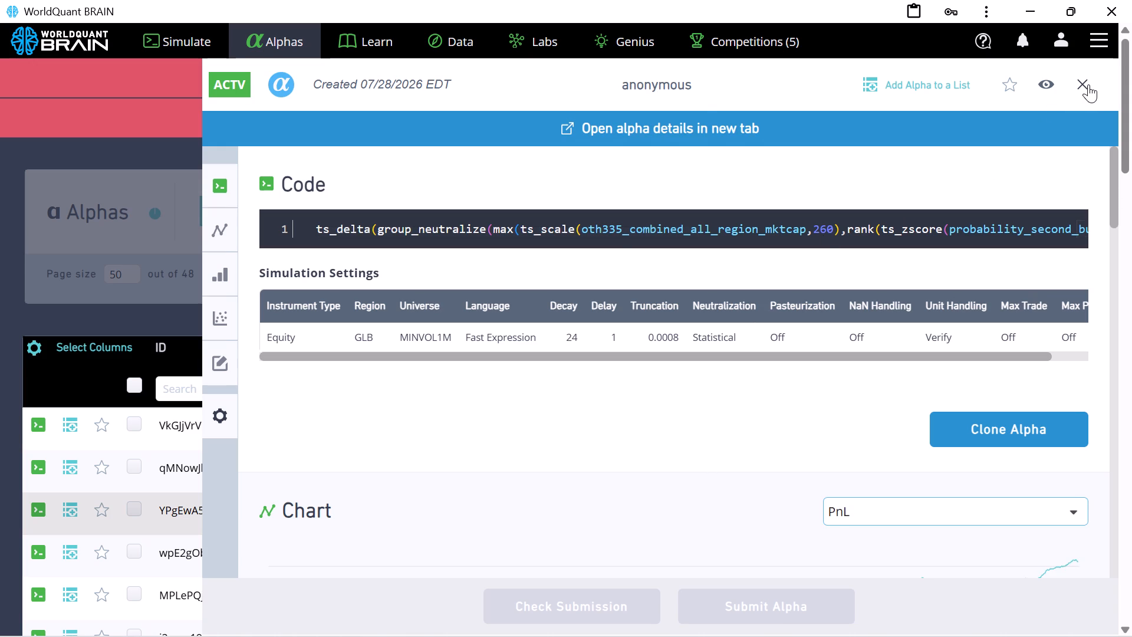
{"action": "scroll", "coordinate": [680, 509], "scroll_direction": "down", "scroll_amount": 1}
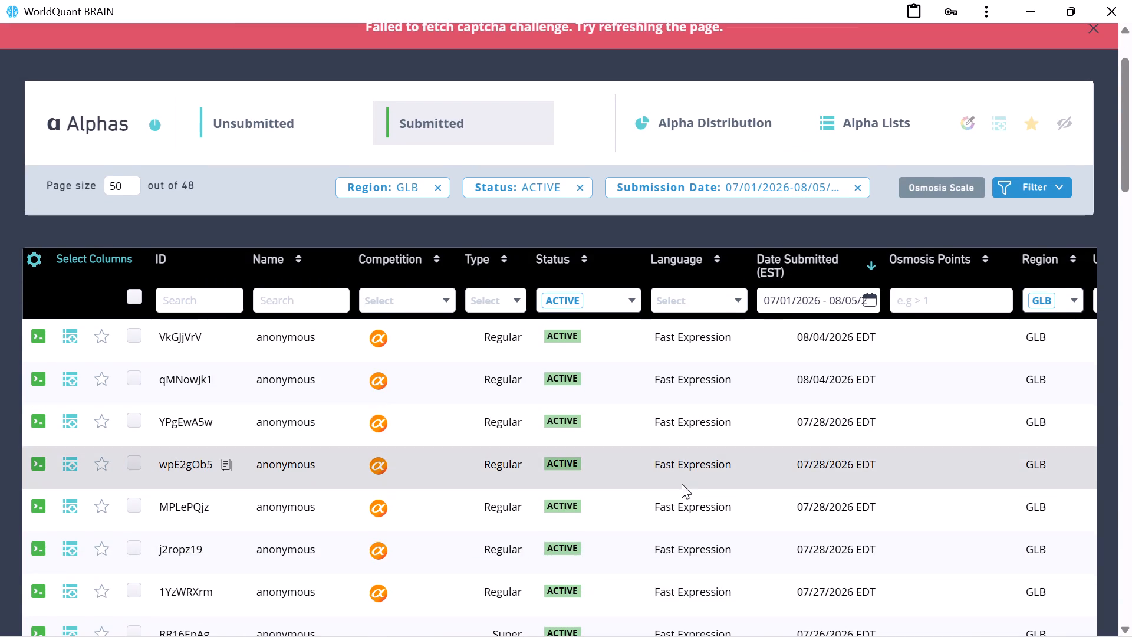
{"action": "left_click", "coordinate": [590, 546]}
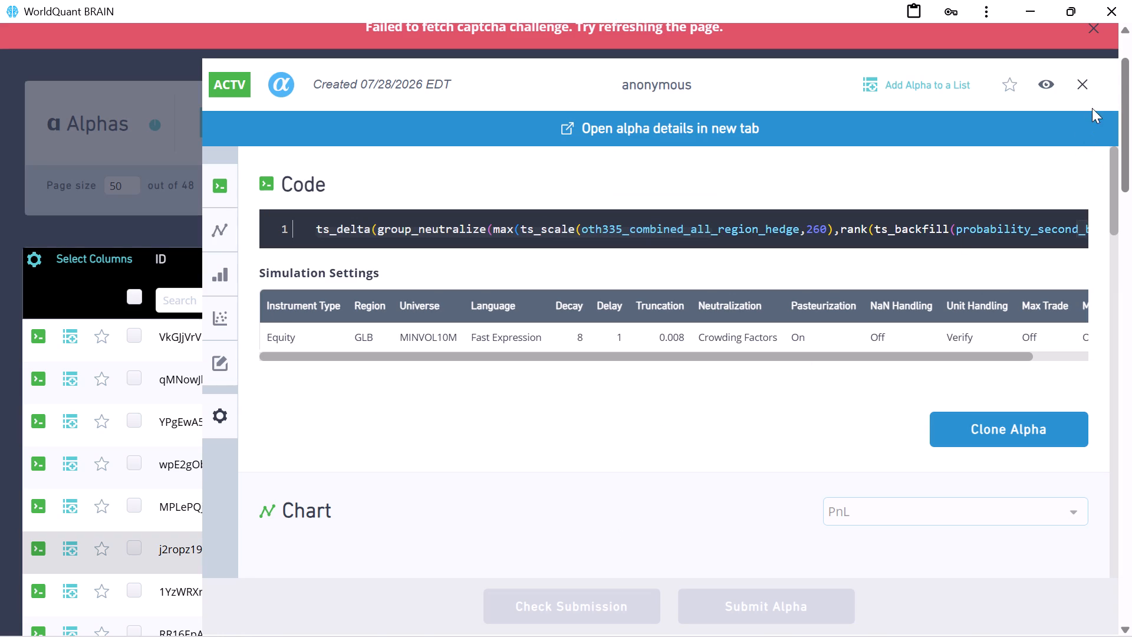
{"action": "left_click", "coordinate": [1082, 81]}
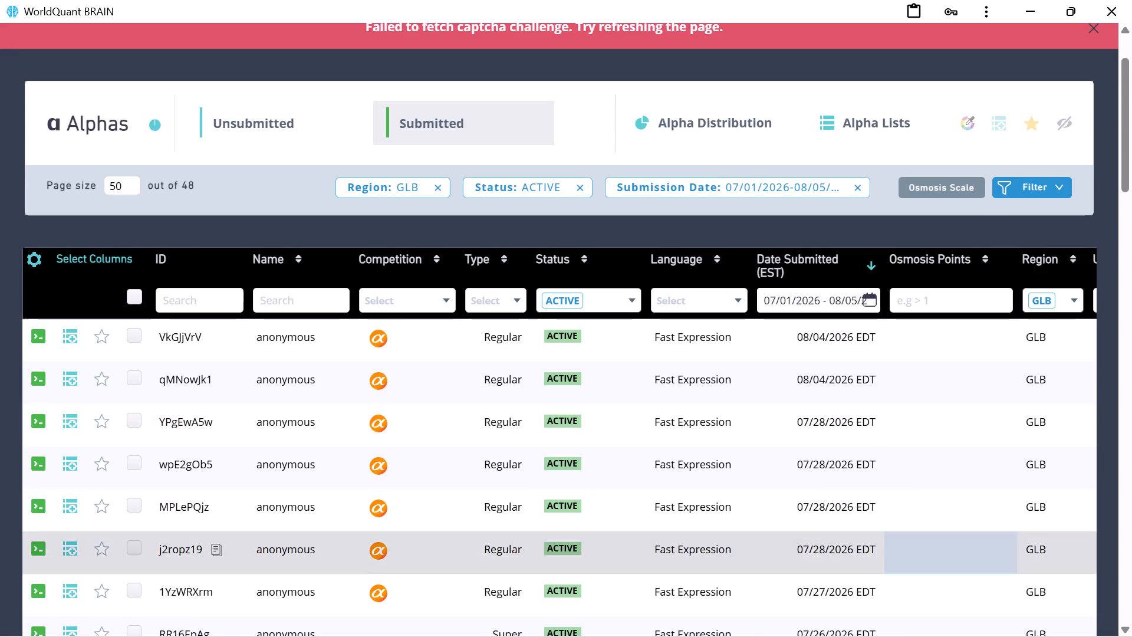
Look through the July 2026 submissions in the list of ACTIVE GLB alphas for a suitable template source.
{"action": "scroll", "coordinate": [906, 571], "scroll_direction": "down", "scroll_amount": 4}
{"action": "scroll", "coordinate": [824, 408], "scroll_direction": "down", "scroll_amount": 3}
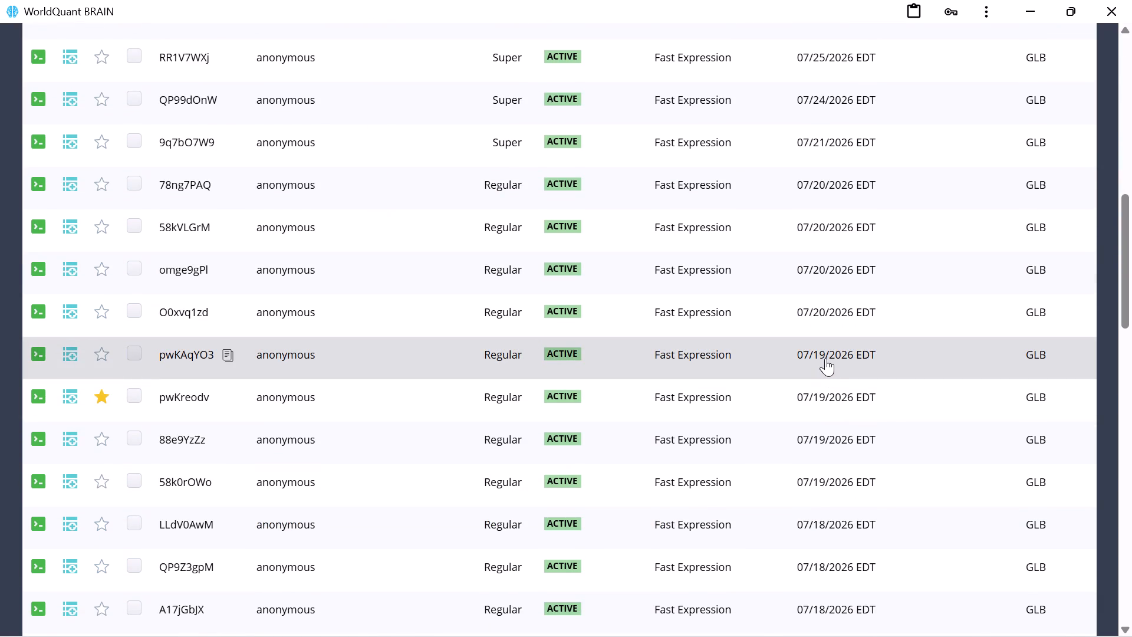
{"action": "scroll", "coordinate": [825, 358], "scroll_direction": "down", "scroll_amount": 4}
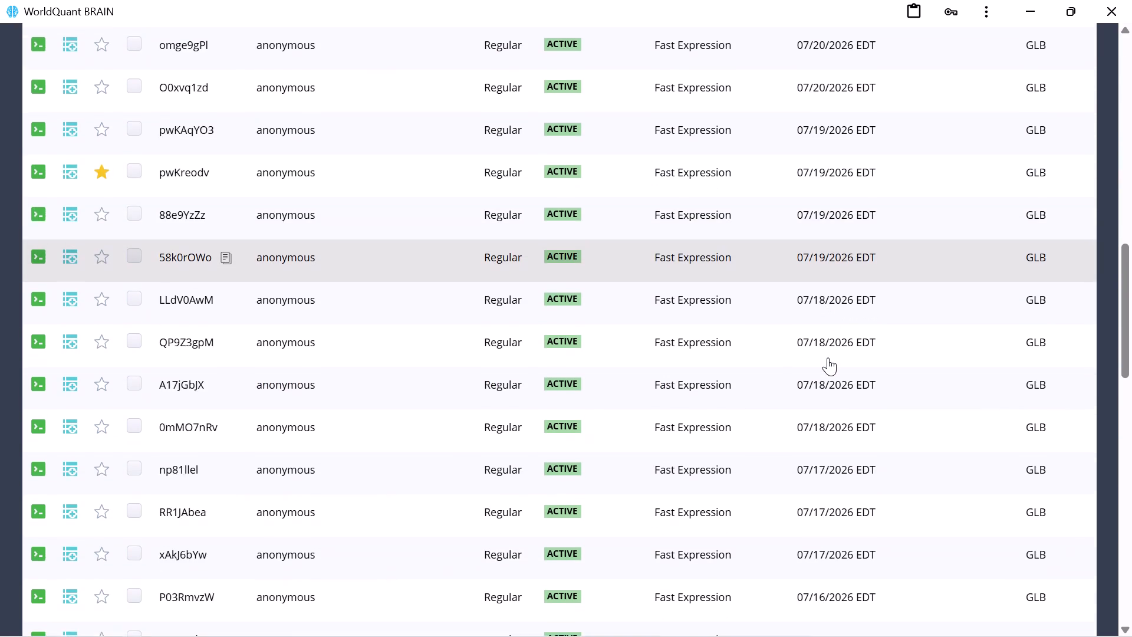
{"action": "scroll", "coordinate": [828, 357], "scroll_direction": "down", "scroll_amount": 8}
{"action": "scroll", "coordinate": [833, 360], "scroll_direction": "up", "scroll_amount": 6}
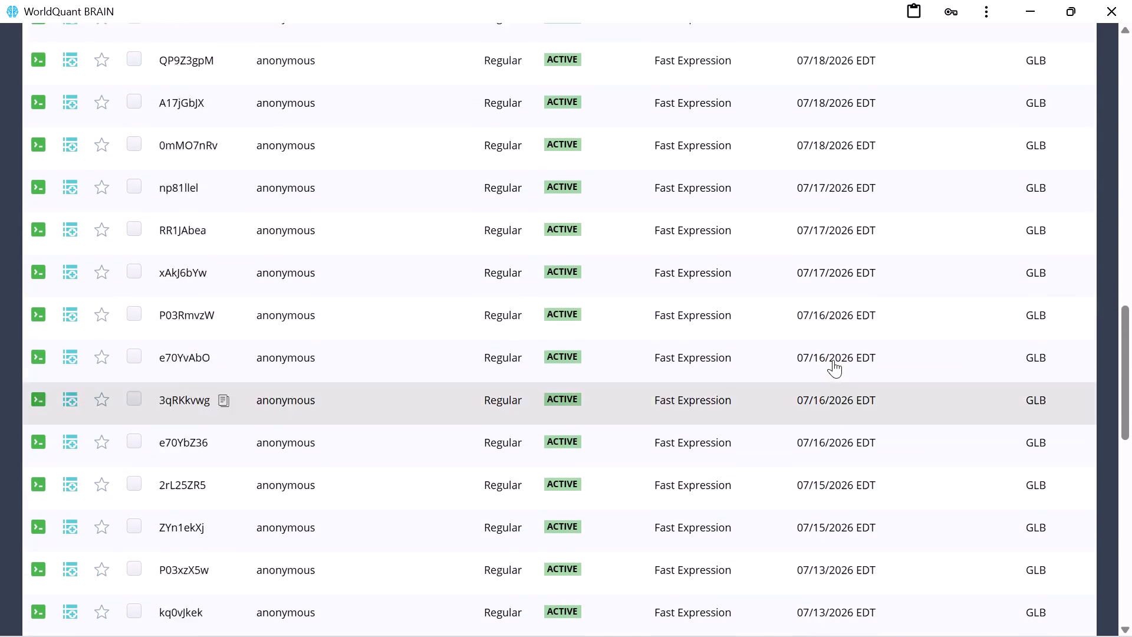
{"action": "scroll", "coordinate": [833, 360], "scroll_direction": "up", "scroll_amount": 20}
{"action": "scroll", "coordinate": [833, 360], "scroll_direction": "up", "scroll_amount": 1}
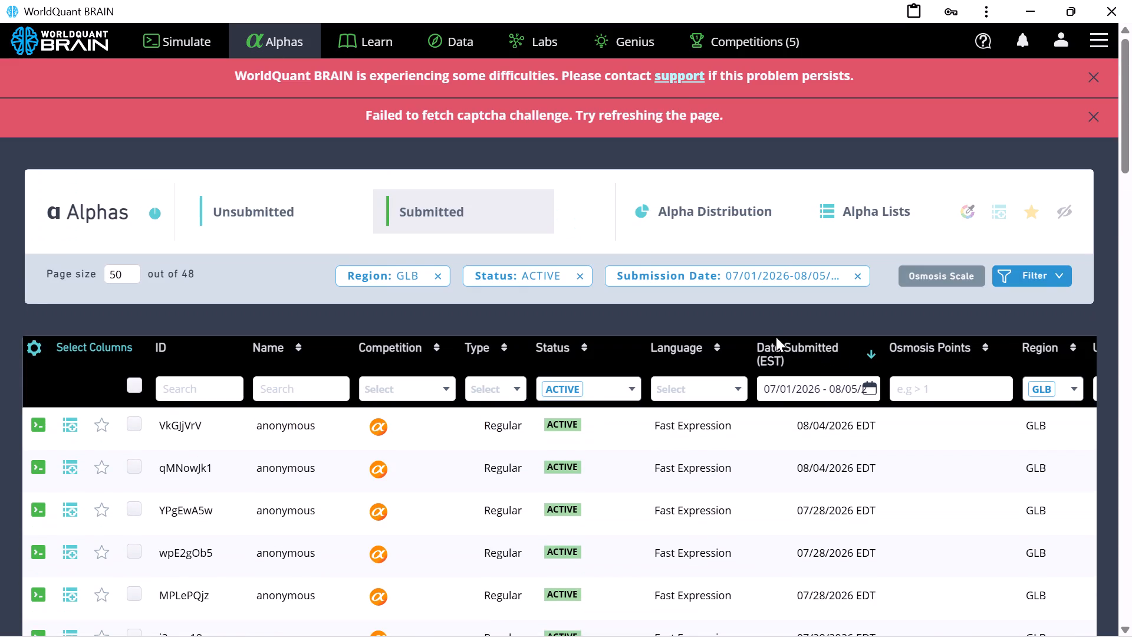
Open alpha VkGJjVrV, submitted 08/04/2026, and copy its full ts_backfill expression.
{"action": "left_click", "coordinate": [570, 425]}
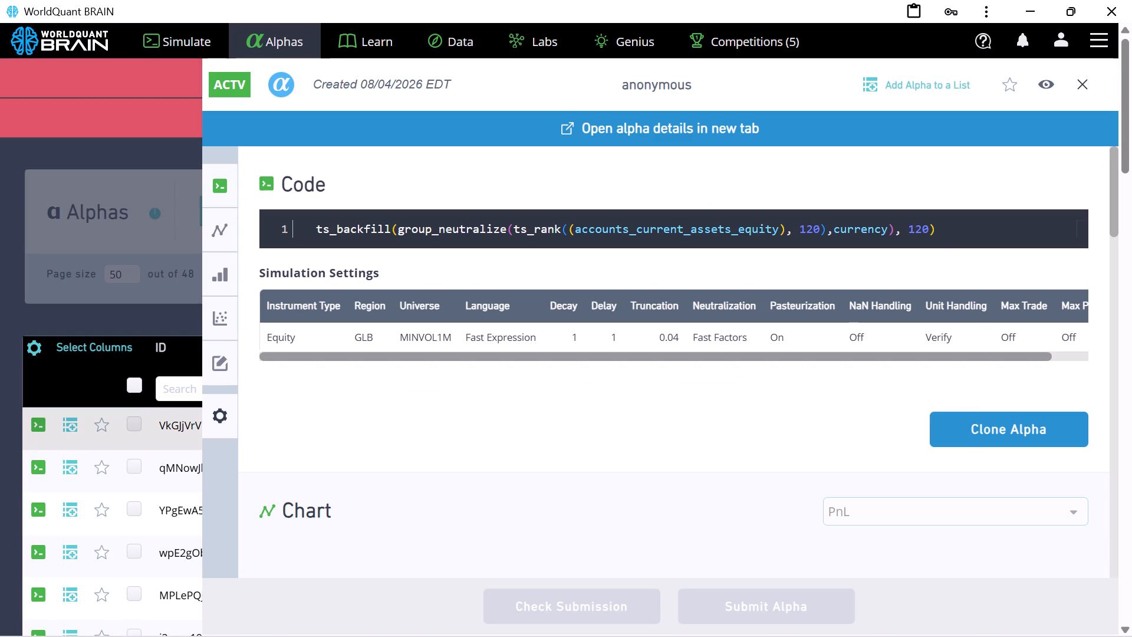
{"action": "left_click_drag", "start_coordinate": [937, 228], "coordinate": [364, 185]}
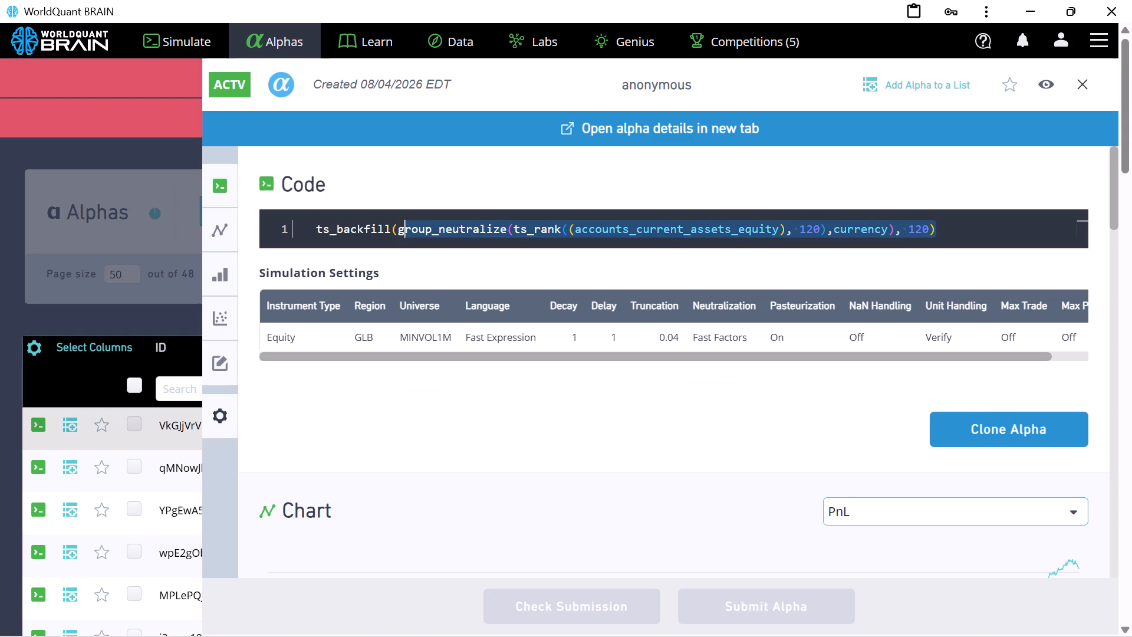
{"action": "left_click_drag", "start_coordinate": [364, 185], "coordinate": [308, 226]}
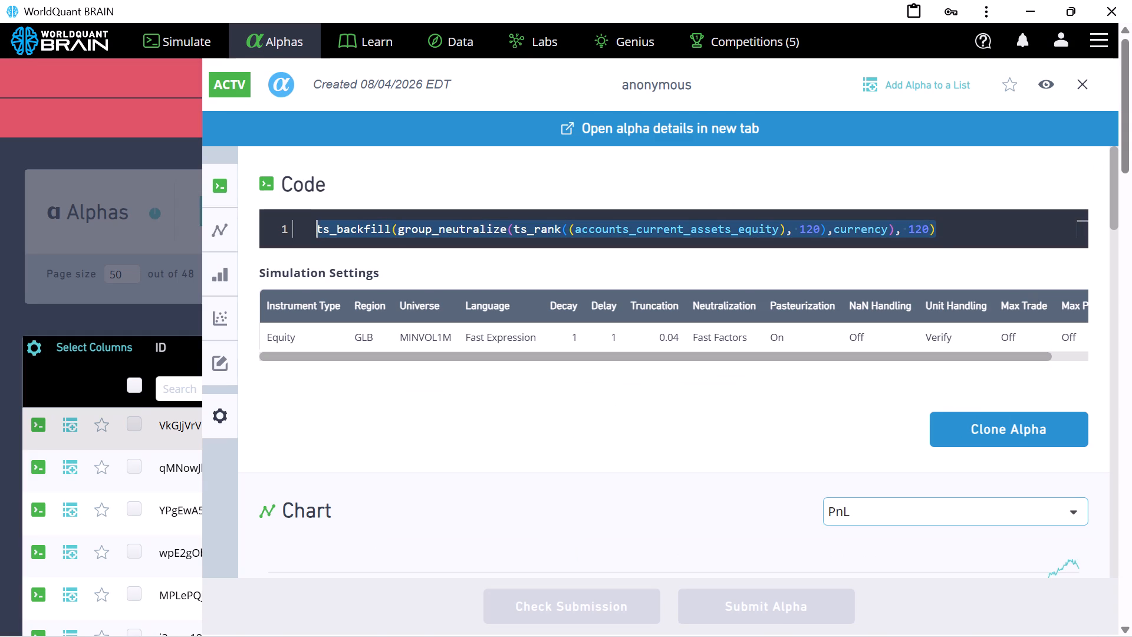
{"action": "right_click", "coordinate": [449, 229]}
{"action": "left_click", "coordinate": [505, 247]}
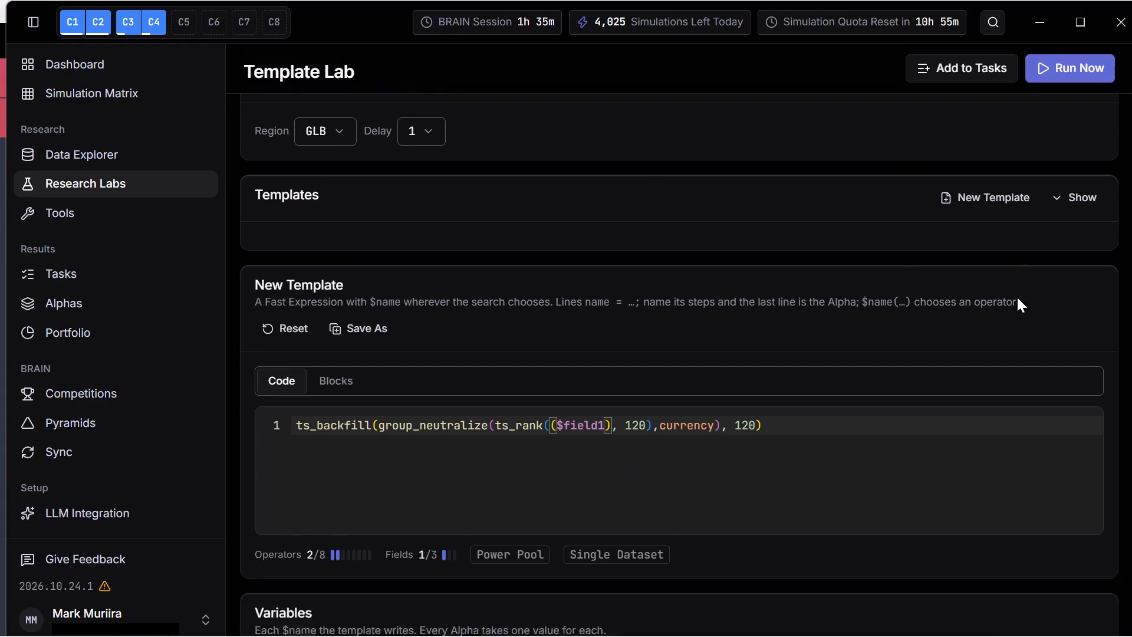
Change the $field1 dataset selection from Risk to Model, Other, Fundamental and Analyst, and apply it.
{"action": "scroll", "coordinate": [1017, 297], "scroll_direction": "down", "scroll_amount": 1}
{"action": "scroll", "coordinate": [1039, 408], "scroll_direction": "down", "scroll_amount": 1}
{"action": "left_click", "coordinate": [1072, 468]}
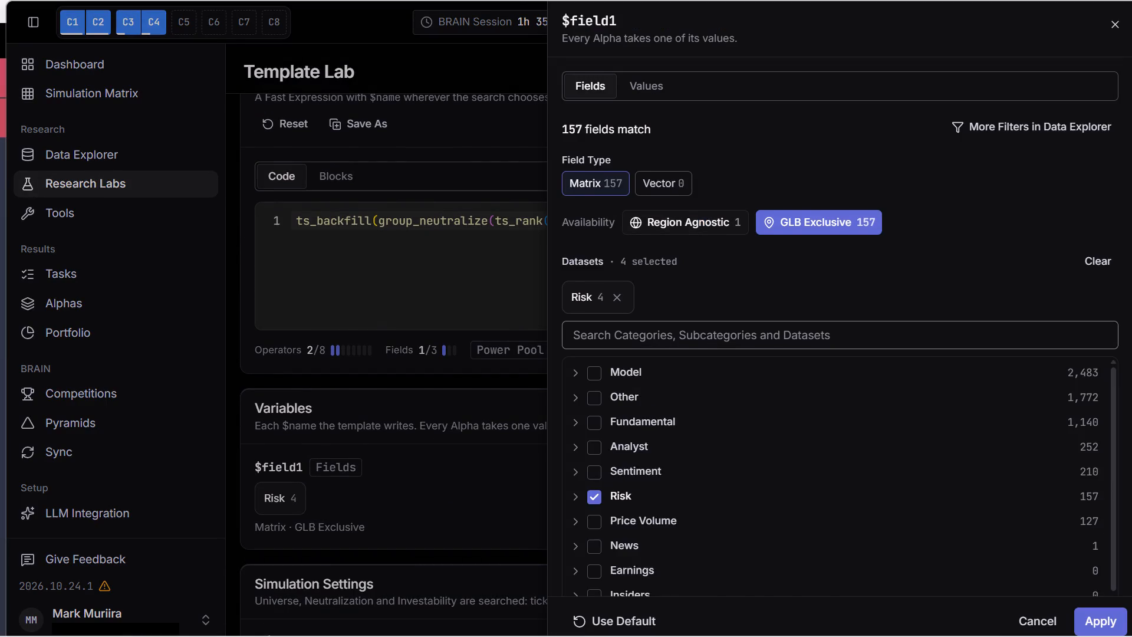
{"action": "scroll", "coordinate": [1024, 335], "scroll_direction": "down", "scroll_amount": 2}
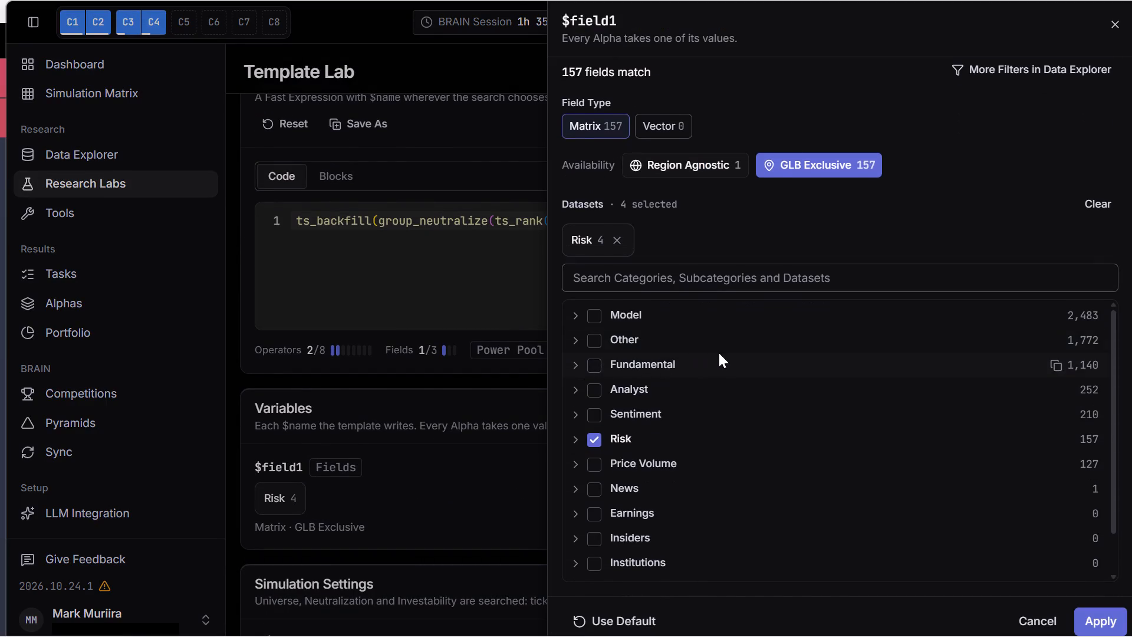
{"action": "left_click", "coordinate": [589, 390]}
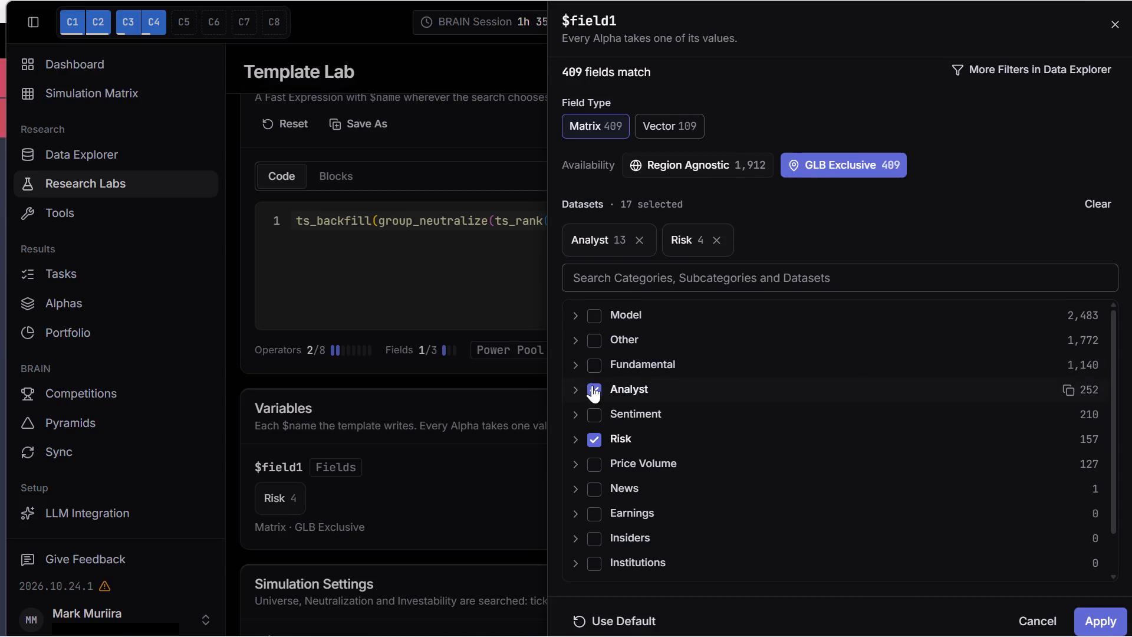
{"action": "left_click", "coordinate": [594, 320]}
{"action": "left_click", "coordinate": [596, 437]}
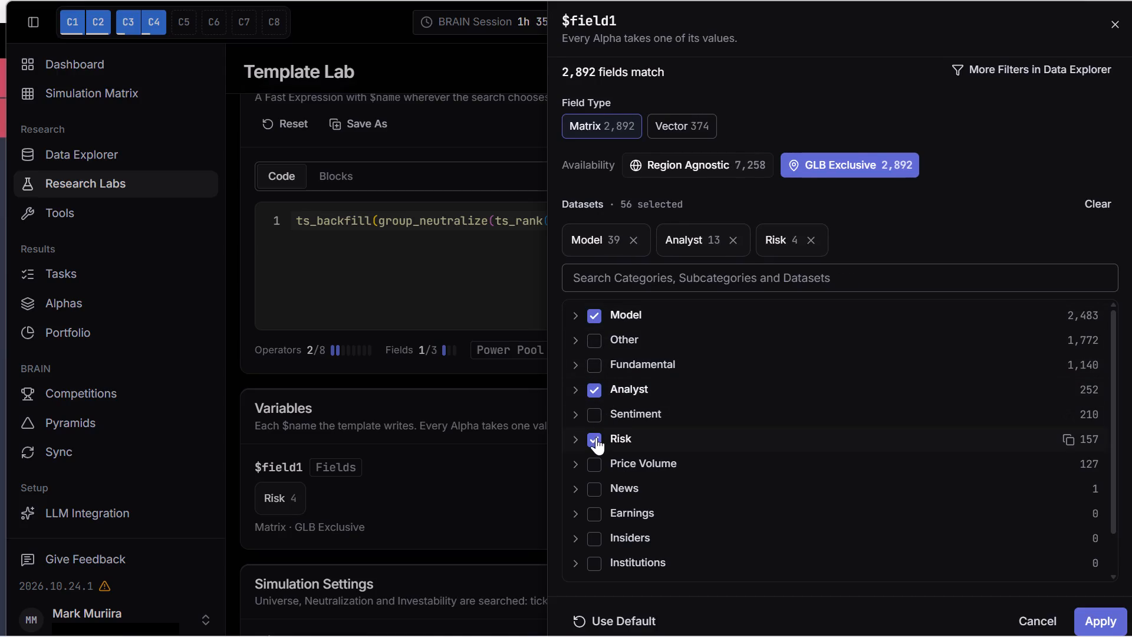
{"action": "left_click", "coordinate": [596, 369]}
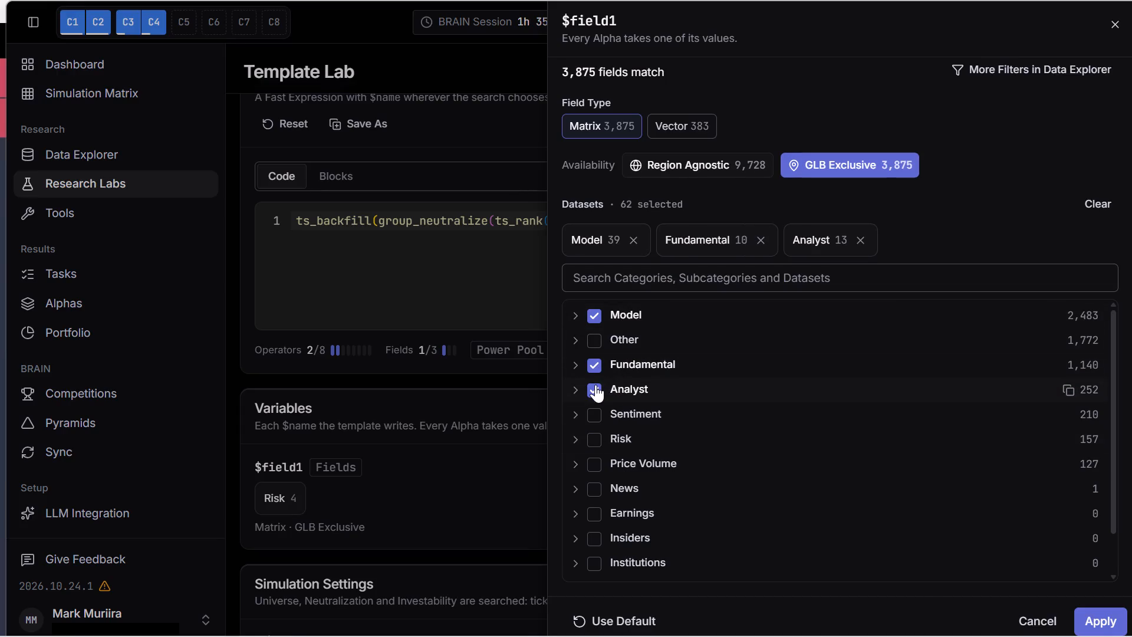
{"action": "left_click", "coordinate": [597, 318]}
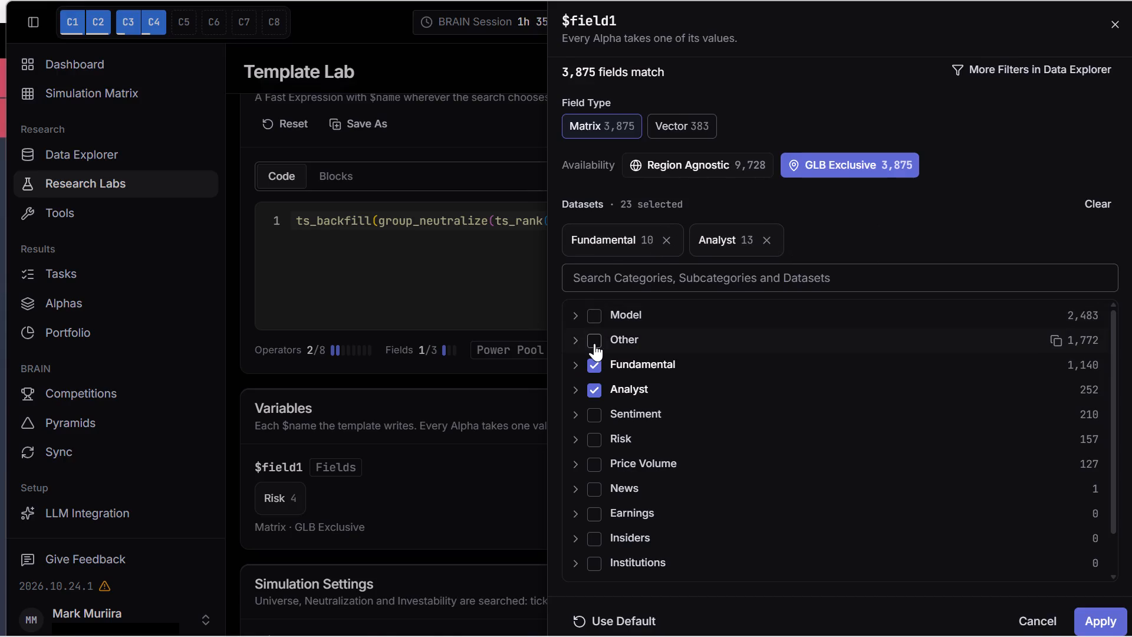
{"action": "left_click", "coordinate": [594, 343]}
{"action": "left_click", "coordinate": [590, 315]}
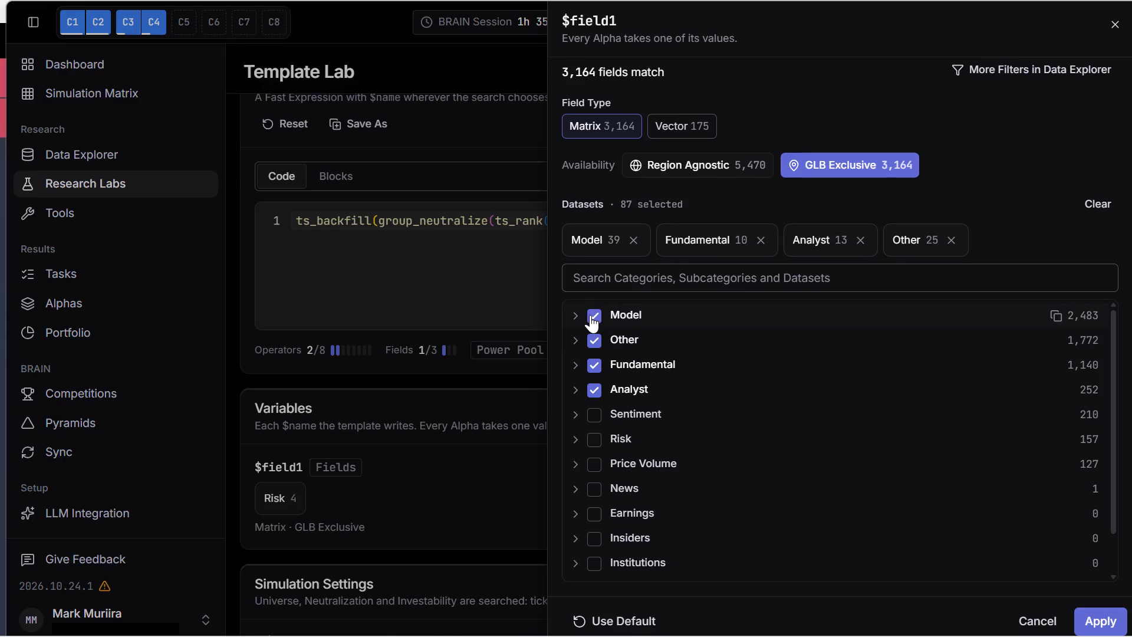
{"action": "scroll", "coordinate": [1011, 307], "scroll_direction": "down", "scroll_amount": 7}
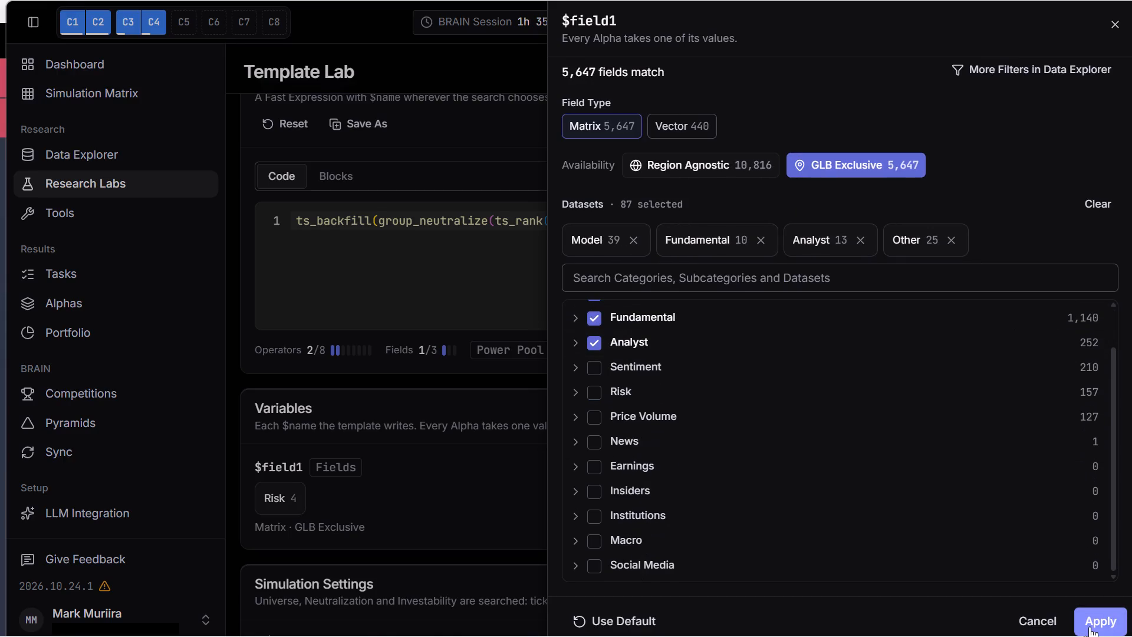
{"action": "left_click", "coordinate": [1090, 626]}
Review the template's simulation settings and run the GLB template immediately with them as set.
{"action": "scroll", "coordinate": [705, 425], "scroll_direction": "down", "scroll_amount": 6}
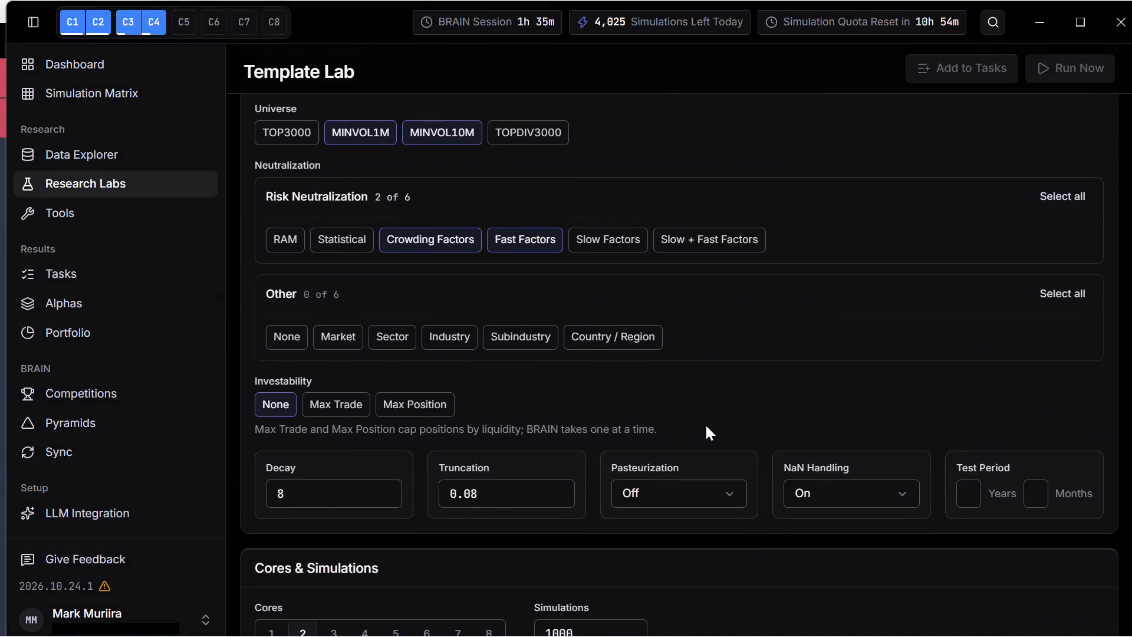
{"action": "scroll", "coordinate": [706, 425], "scroll_direction": "down", "scroll_amount": 4}
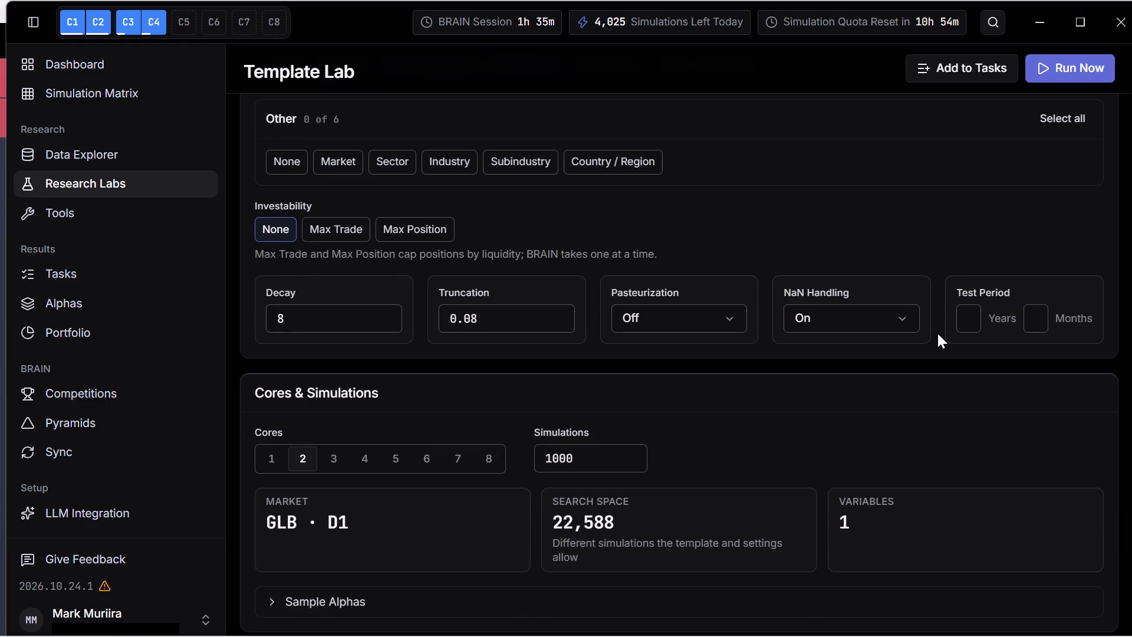
{"action": "scroll", "coordinate": [941, 317], "scroll_direction": "up", "scroll_amount": 10}
{"action": "left_click", "coordinate": [1056, 65]}
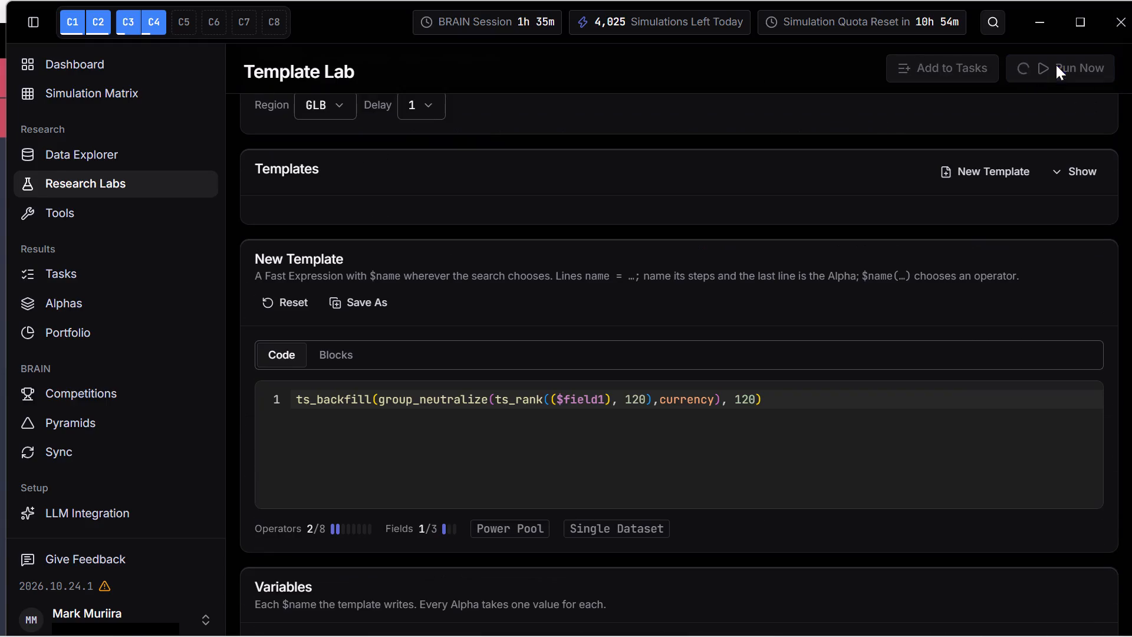
Open the Tasks overview to follow the newly started GLB template run.
{"action": "left_click", "coordinate": [77, 209]}
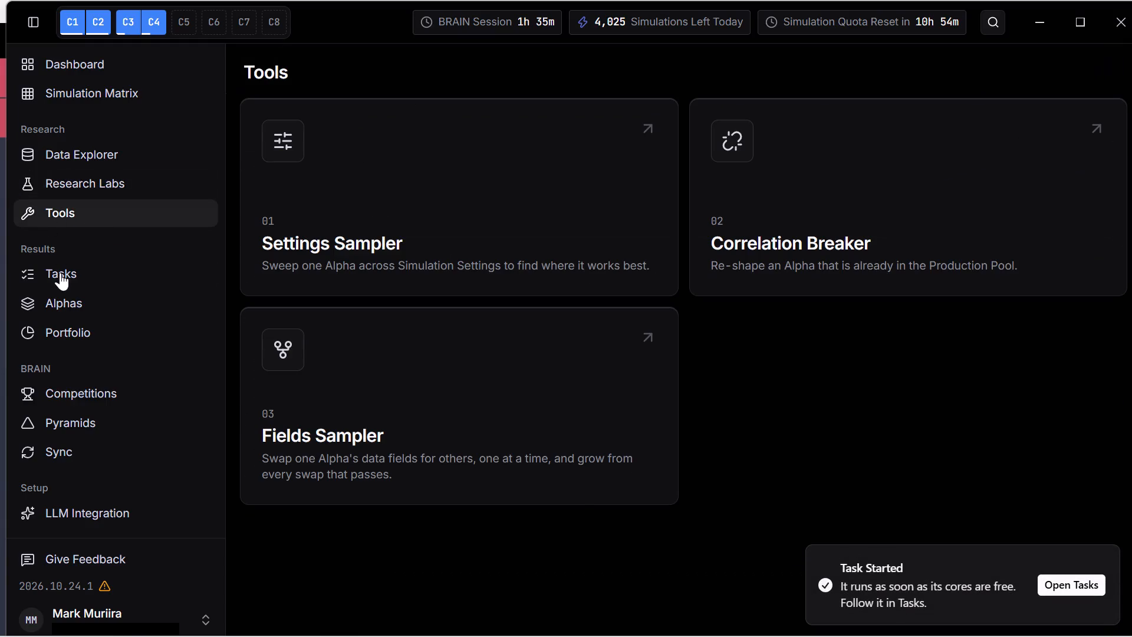
{"action": "left_click", "coordinate": [60, 273]}
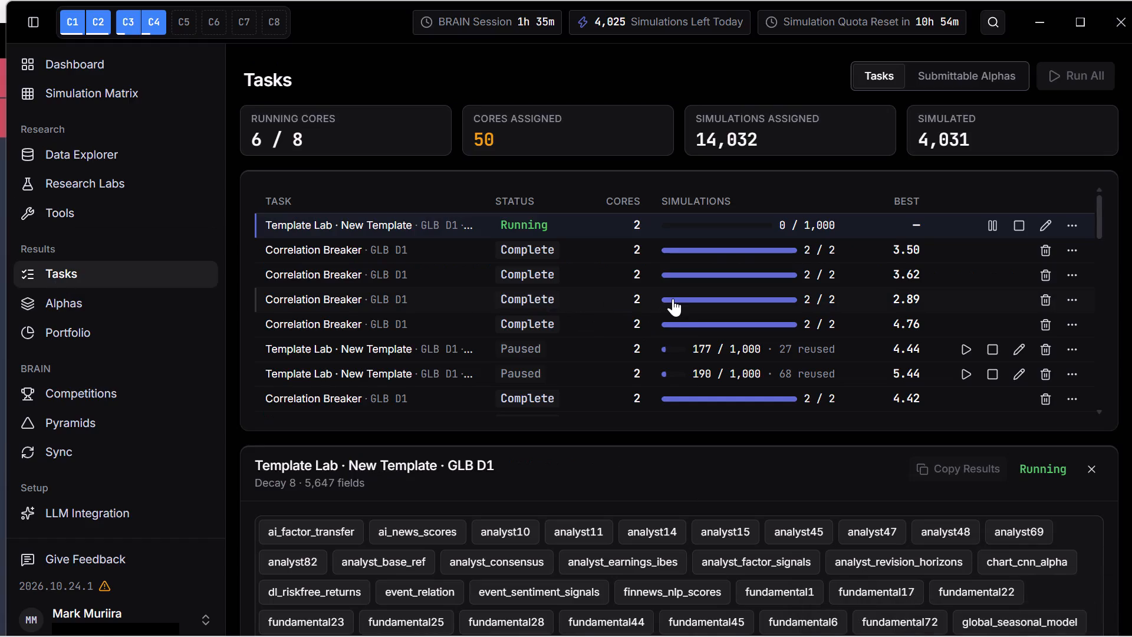
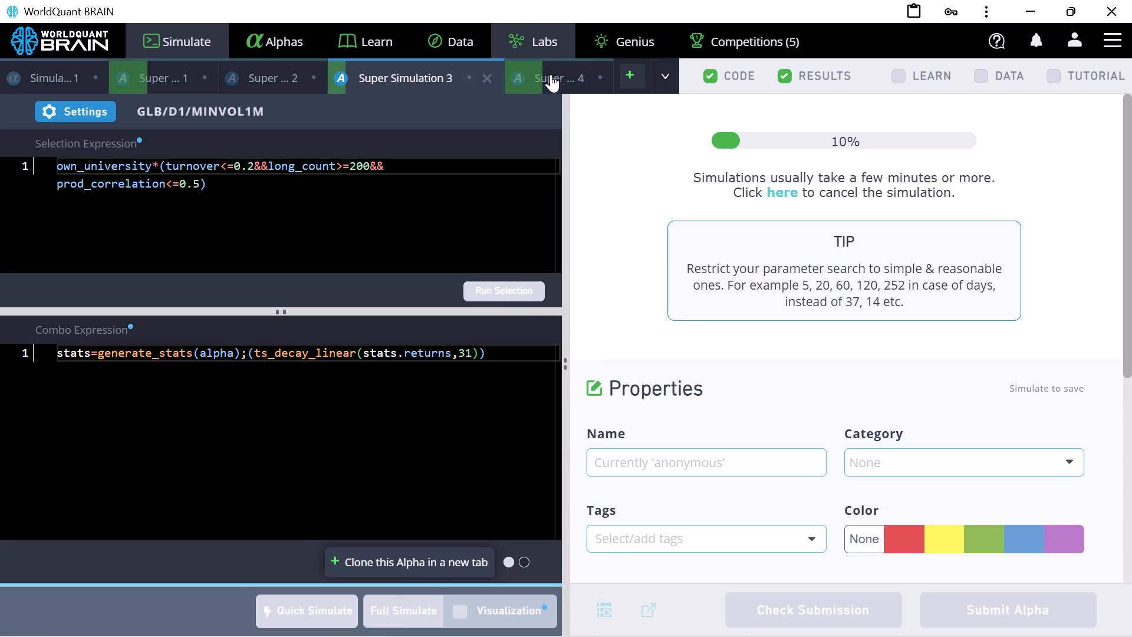
Check the progress of the EUR simulation in Super Simulation 4 and the IND simulation in Super Simulation 1.
{"action": "left_click", "coordinate": [570, 74]}
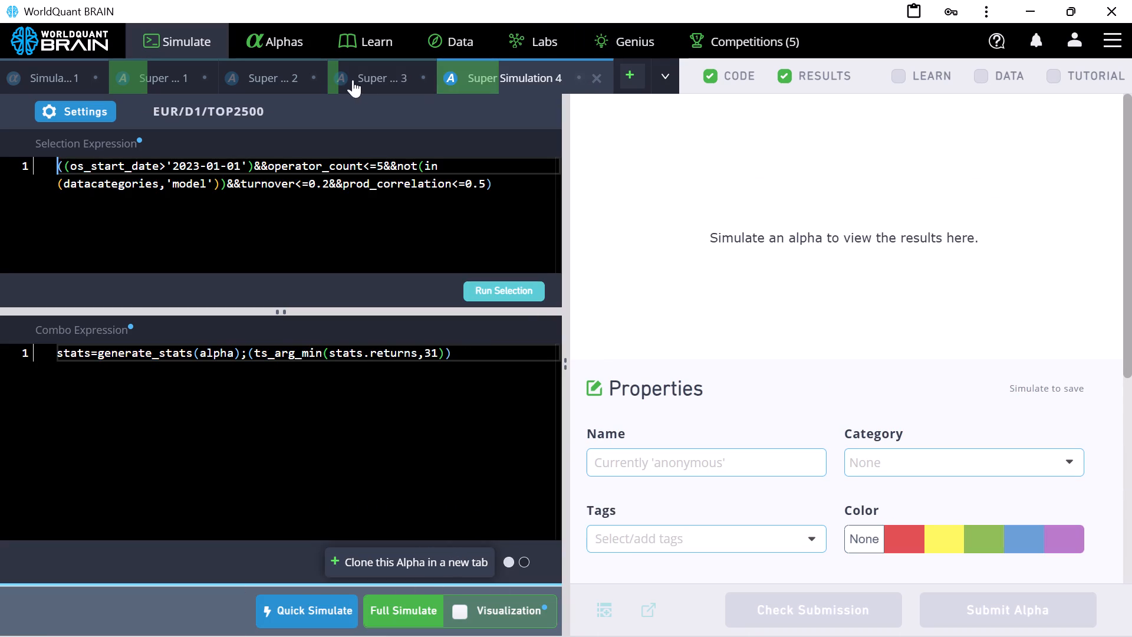
{"action": "left_click", "coordinate": [171, 74]}
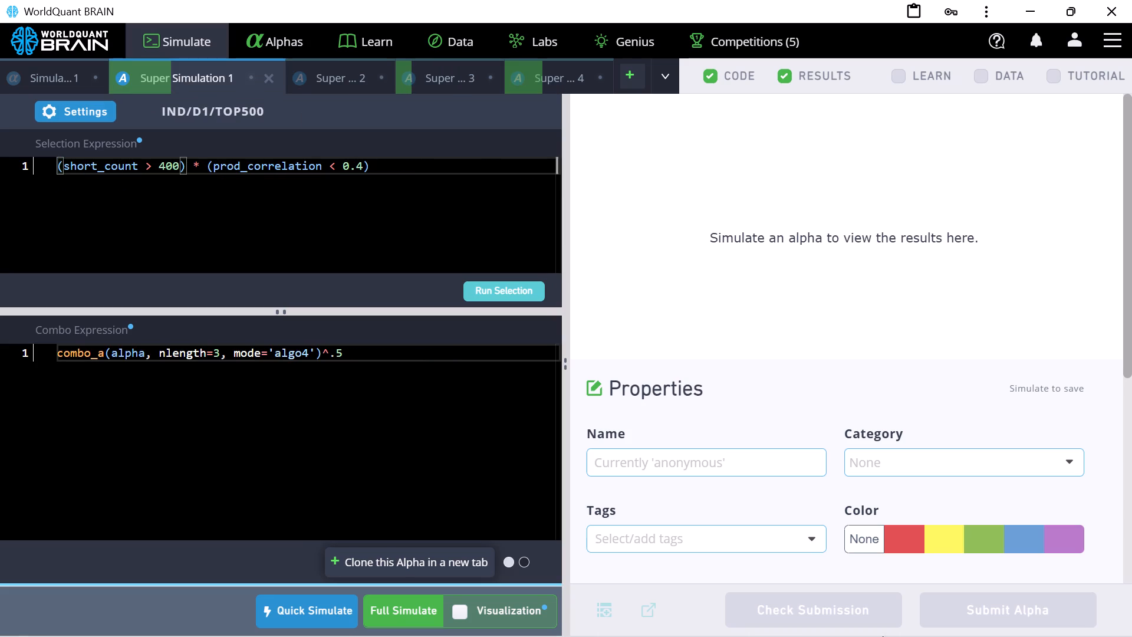